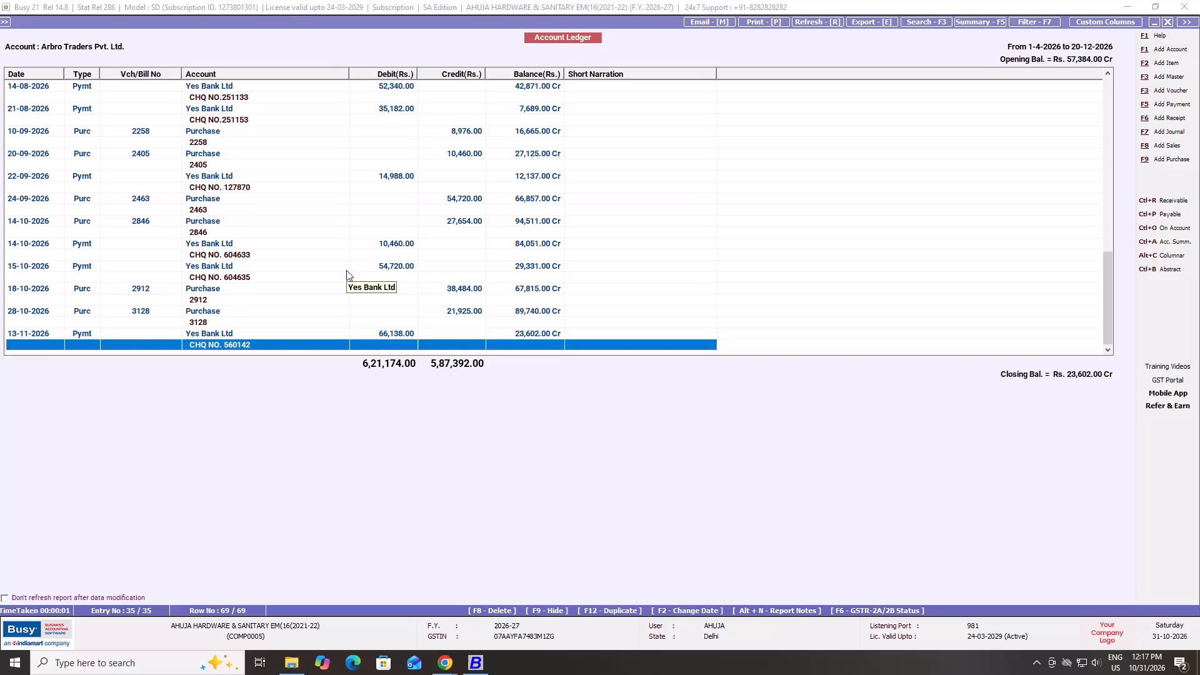
# Generate the account ledger for Anil & Mahendra Associates for 01-04-2026 to 20-12-2026.
pyautogui.press('Escape')
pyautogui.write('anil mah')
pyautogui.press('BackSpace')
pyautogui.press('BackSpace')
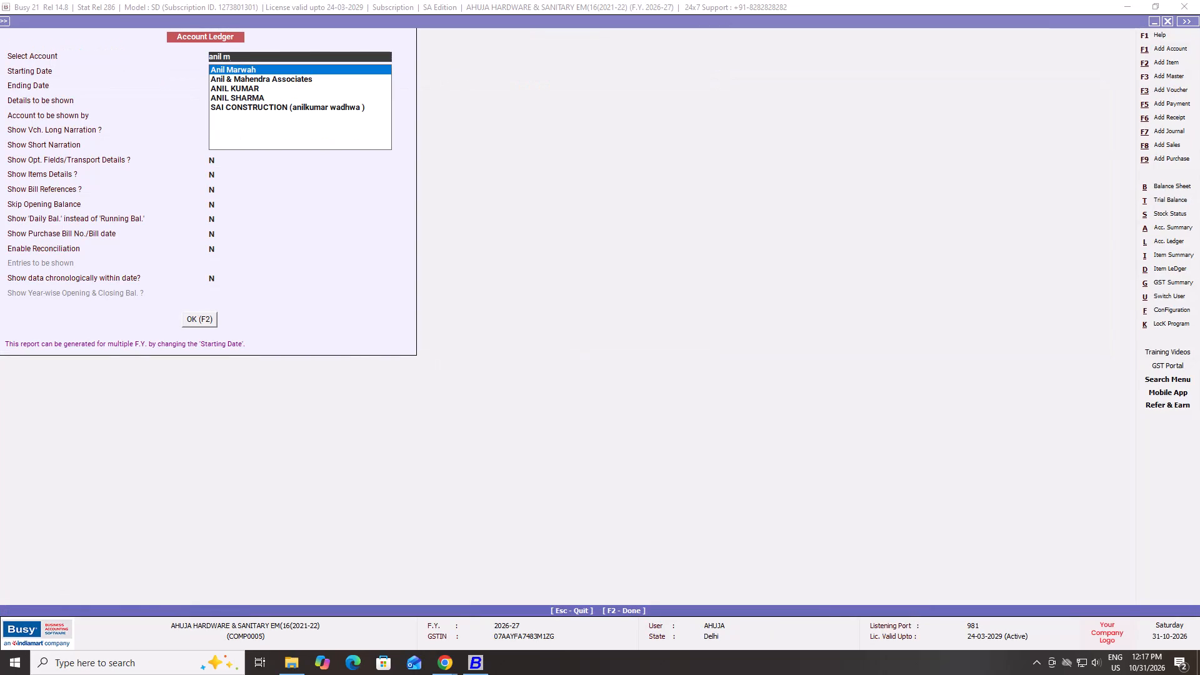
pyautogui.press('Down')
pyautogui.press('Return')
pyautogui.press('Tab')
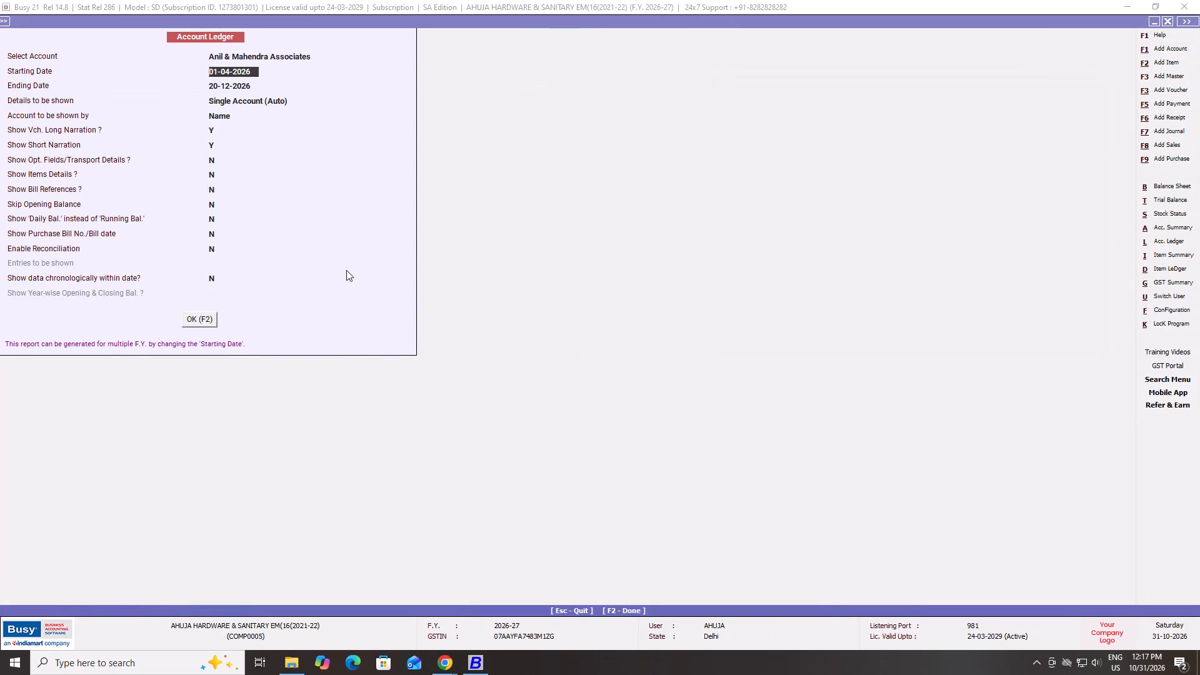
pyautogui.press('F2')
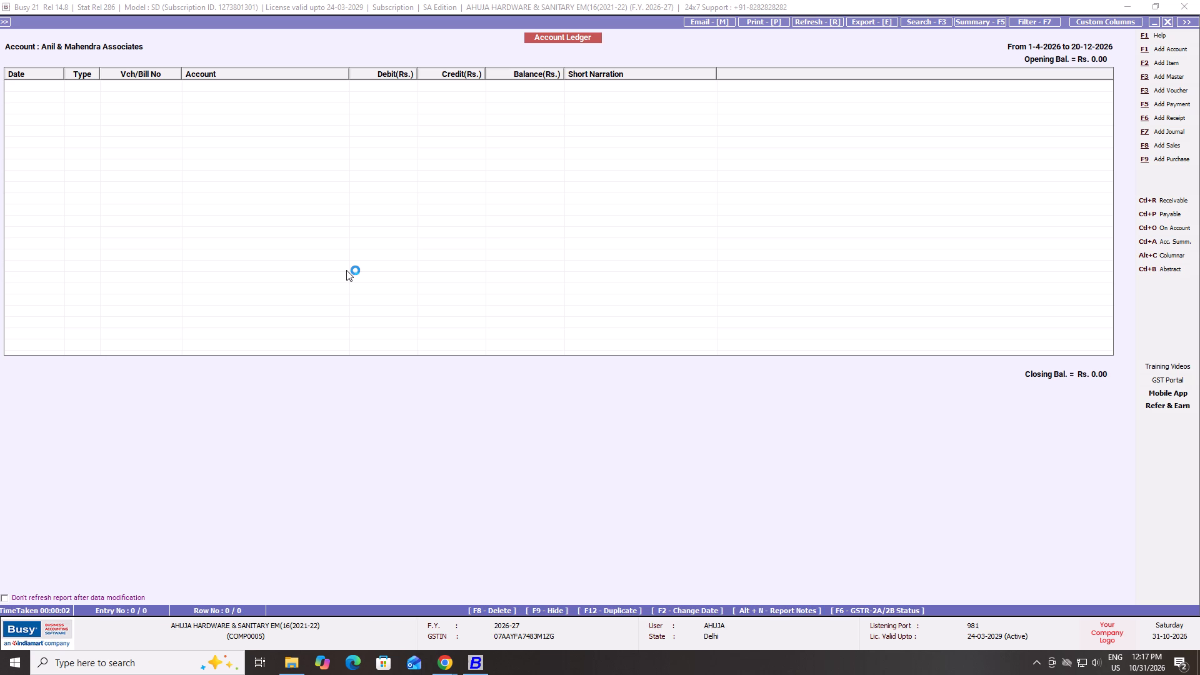
# Change the ledger report's starting date to 01-04-2022 and regenerate it.
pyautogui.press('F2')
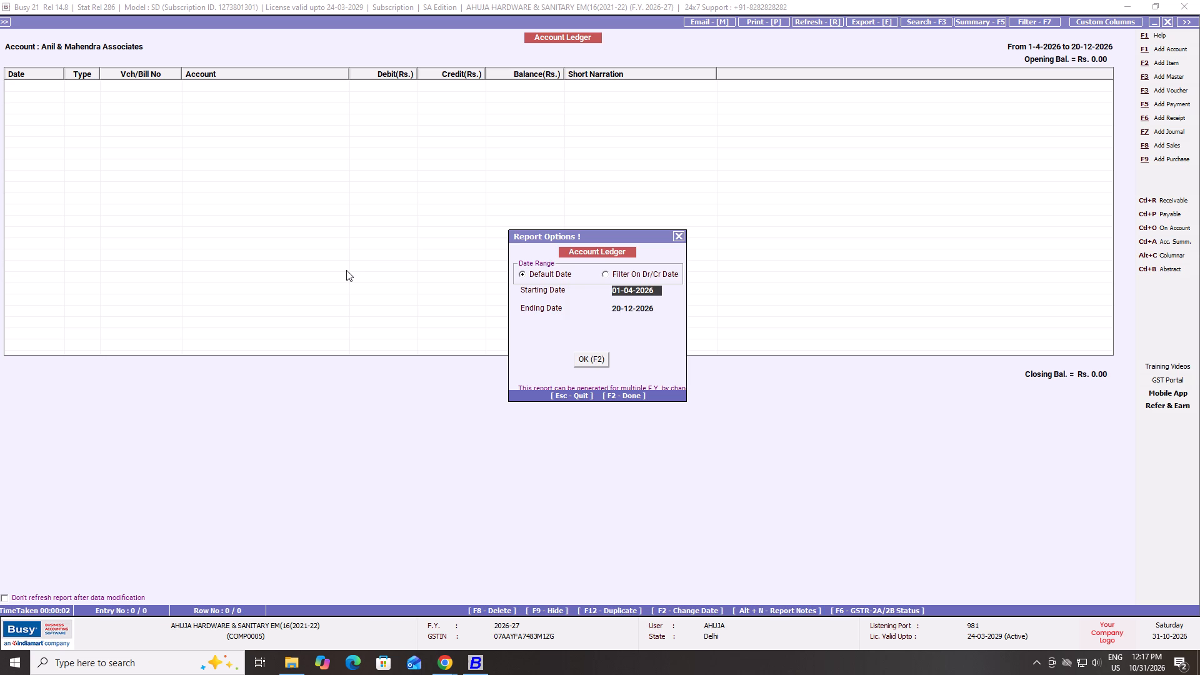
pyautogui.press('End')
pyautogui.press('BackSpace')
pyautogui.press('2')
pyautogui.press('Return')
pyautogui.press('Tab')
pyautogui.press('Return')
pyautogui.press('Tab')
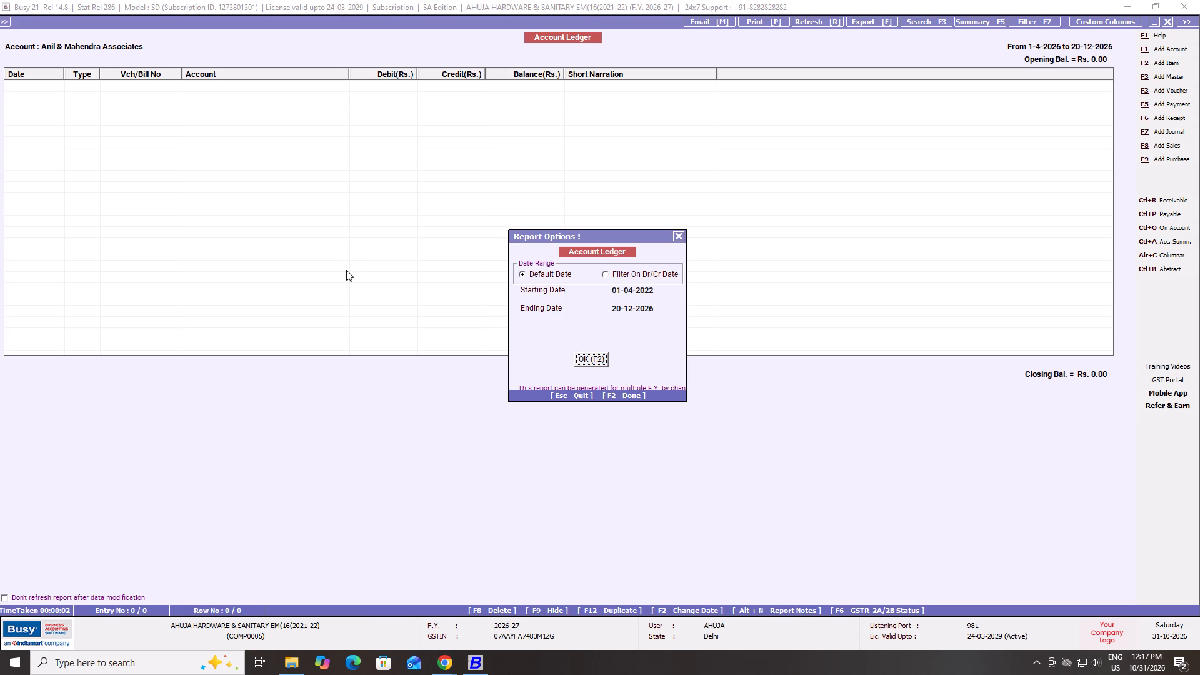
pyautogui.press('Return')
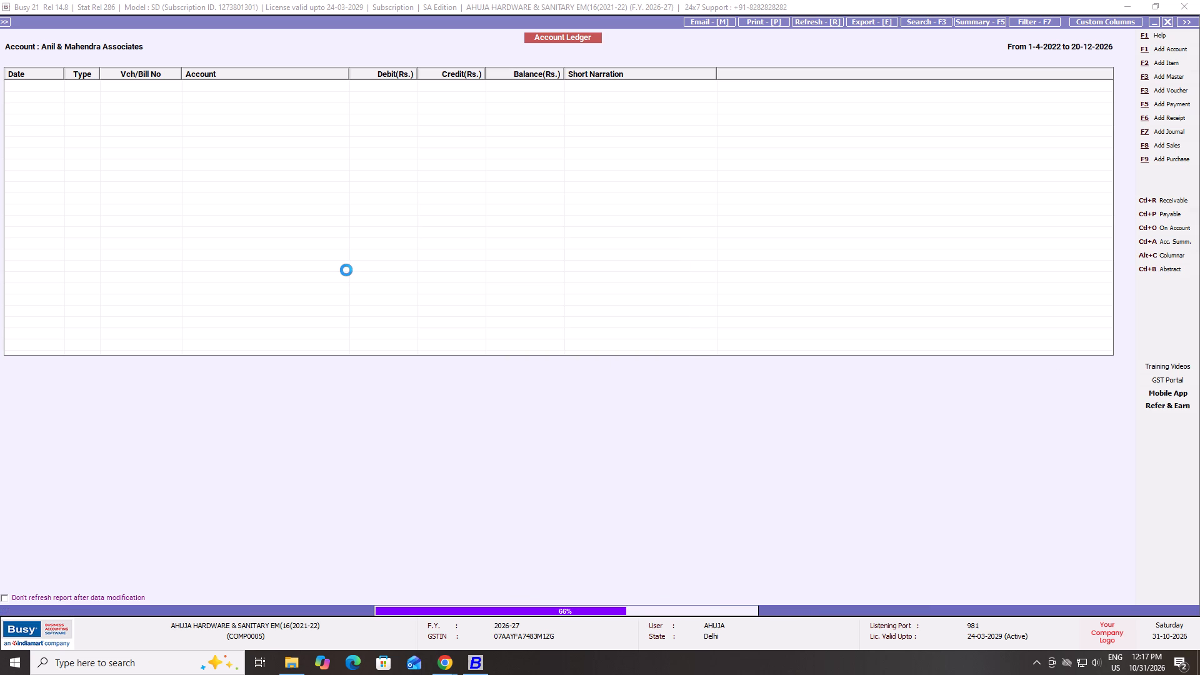
# View the 21-04-2022 Legal & Professional Charges journal voucher from the ledger, and return to the report.
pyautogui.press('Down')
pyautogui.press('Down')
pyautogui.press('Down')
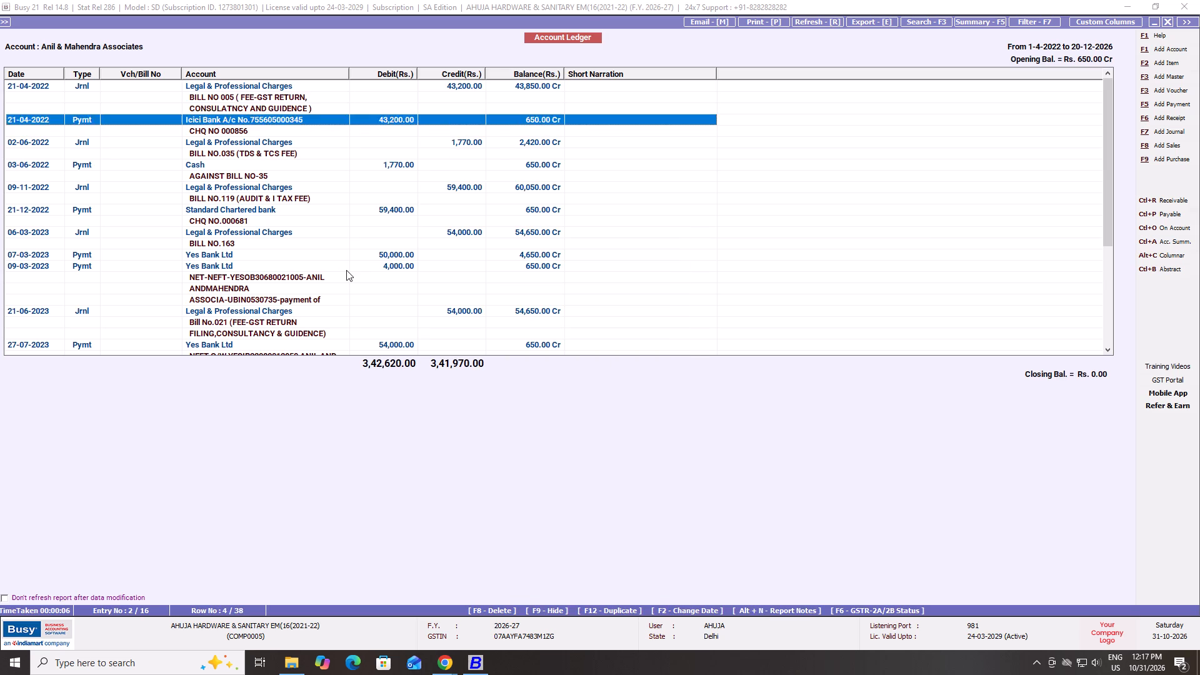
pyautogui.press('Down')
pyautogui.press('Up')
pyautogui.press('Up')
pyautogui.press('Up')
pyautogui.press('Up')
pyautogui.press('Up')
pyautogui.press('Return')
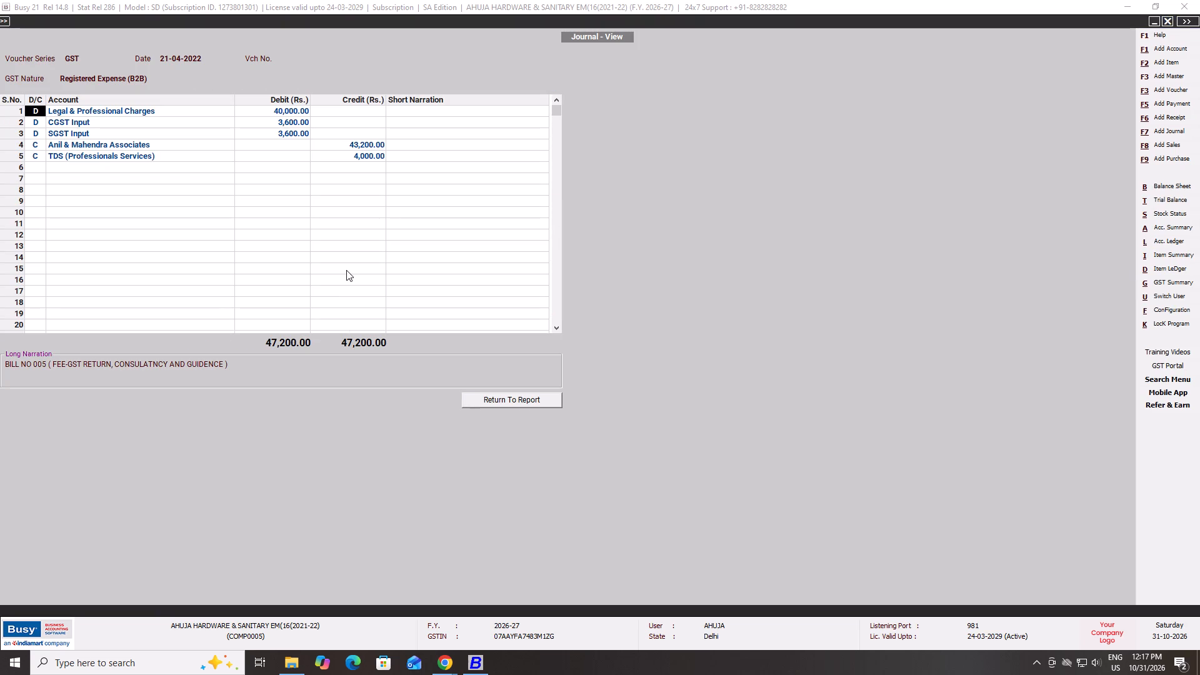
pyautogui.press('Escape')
# Review the Anil & Mahendra Associates ledger entries through to the most recent one.
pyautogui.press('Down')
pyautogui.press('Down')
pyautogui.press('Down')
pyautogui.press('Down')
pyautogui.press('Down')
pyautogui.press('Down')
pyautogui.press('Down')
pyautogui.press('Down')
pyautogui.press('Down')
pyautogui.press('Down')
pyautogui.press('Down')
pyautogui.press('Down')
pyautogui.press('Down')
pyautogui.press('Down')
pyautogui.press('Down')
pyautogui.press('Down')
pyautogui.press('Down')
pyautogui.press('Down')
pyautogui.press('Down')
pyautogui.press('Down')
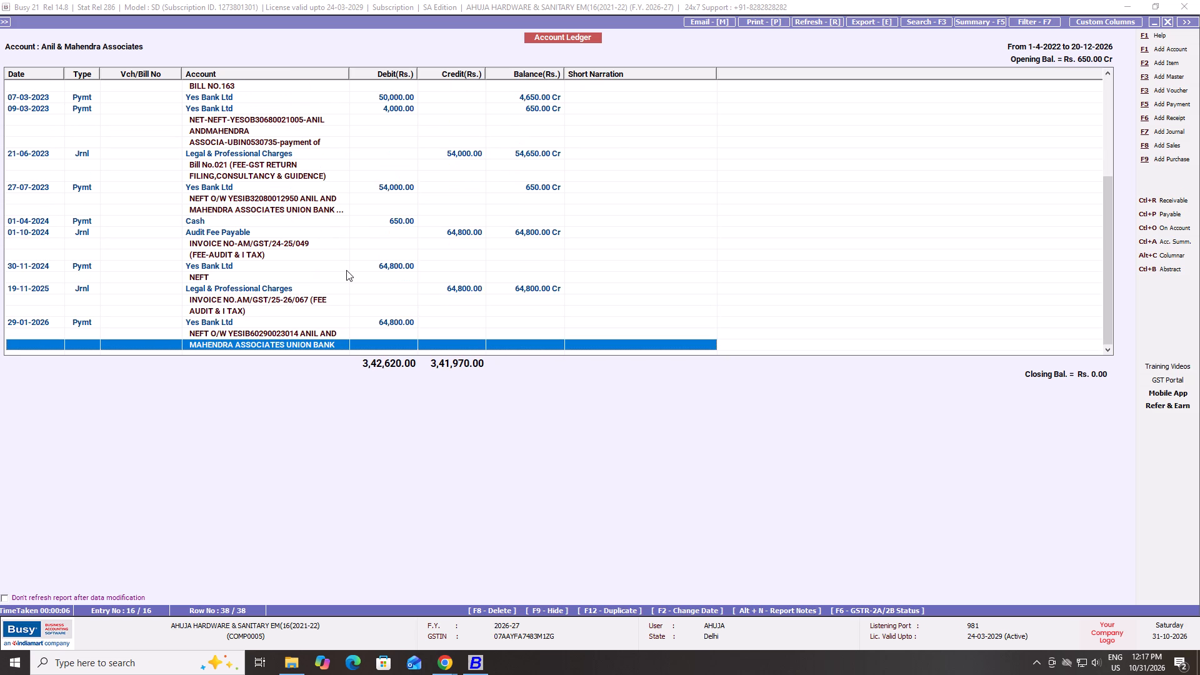
# View the 19-11-2025 Legal & Professional Charges journal voucher to examine its account lines and narration, and return to the ledger.
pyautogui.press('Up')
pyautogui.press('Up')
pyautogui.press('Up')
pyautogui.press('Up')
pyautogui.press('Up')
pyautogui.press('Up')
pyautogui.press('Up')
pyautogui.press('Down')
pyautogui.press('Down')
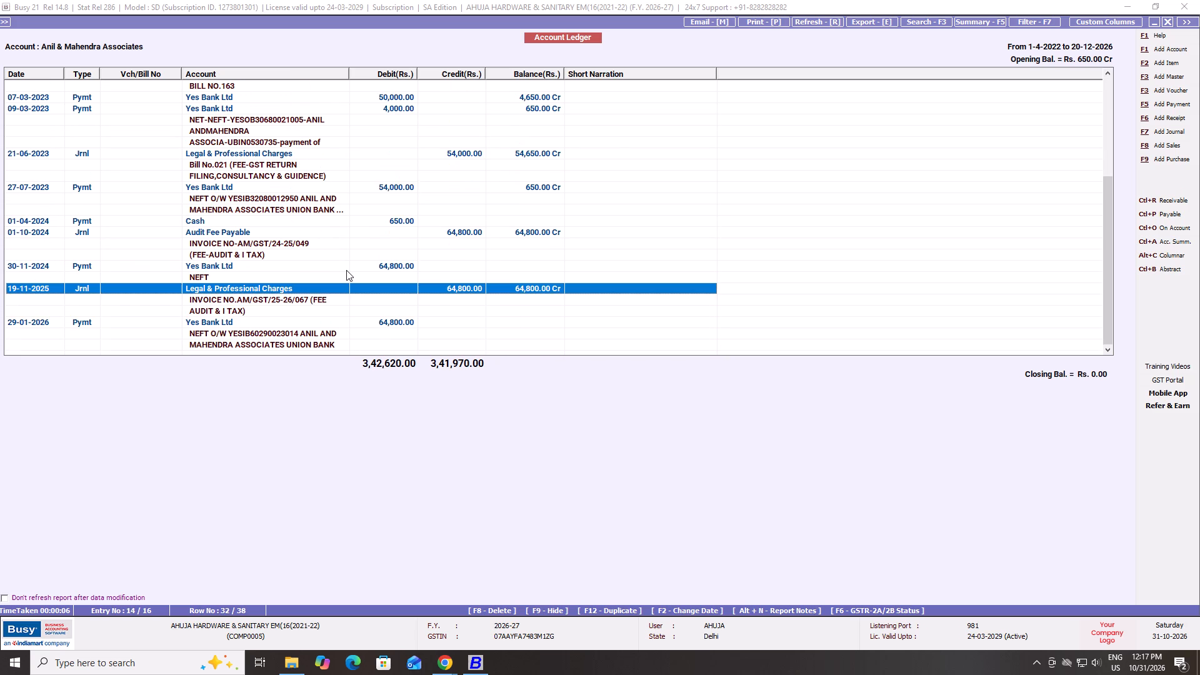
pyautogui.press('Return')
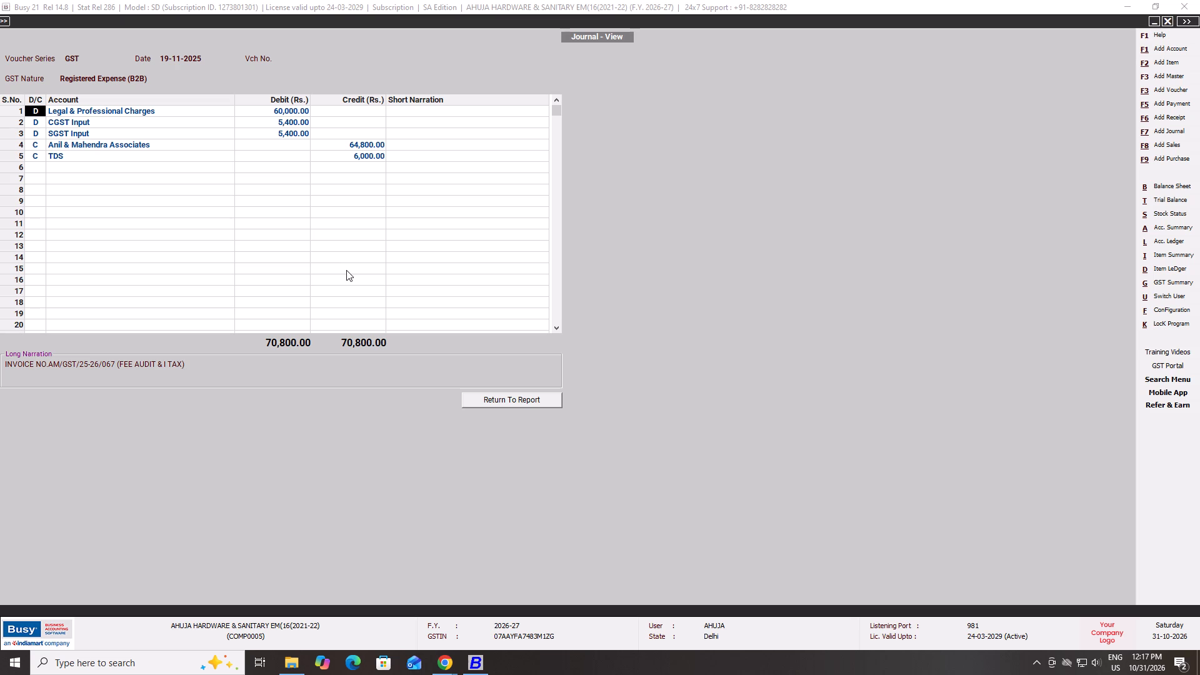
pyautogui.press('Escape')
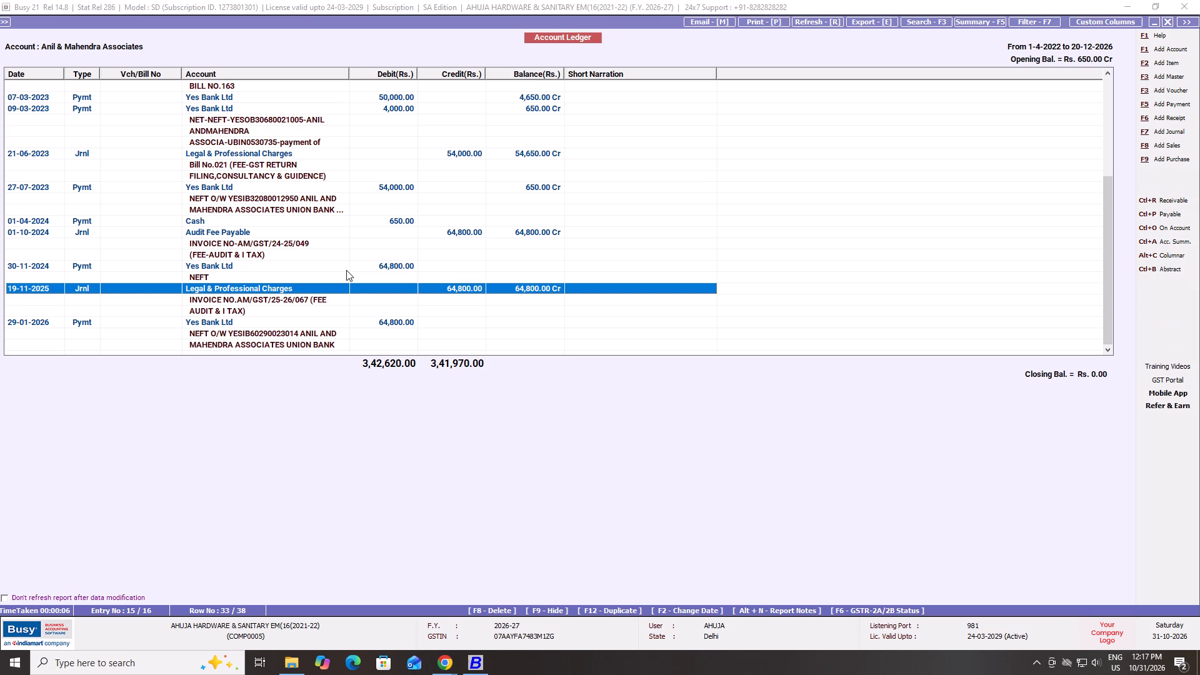
# Recheck the accounts and amounts in the 19-11-2025 Legal & Professional Charges journal voucher, and return to the ledger.
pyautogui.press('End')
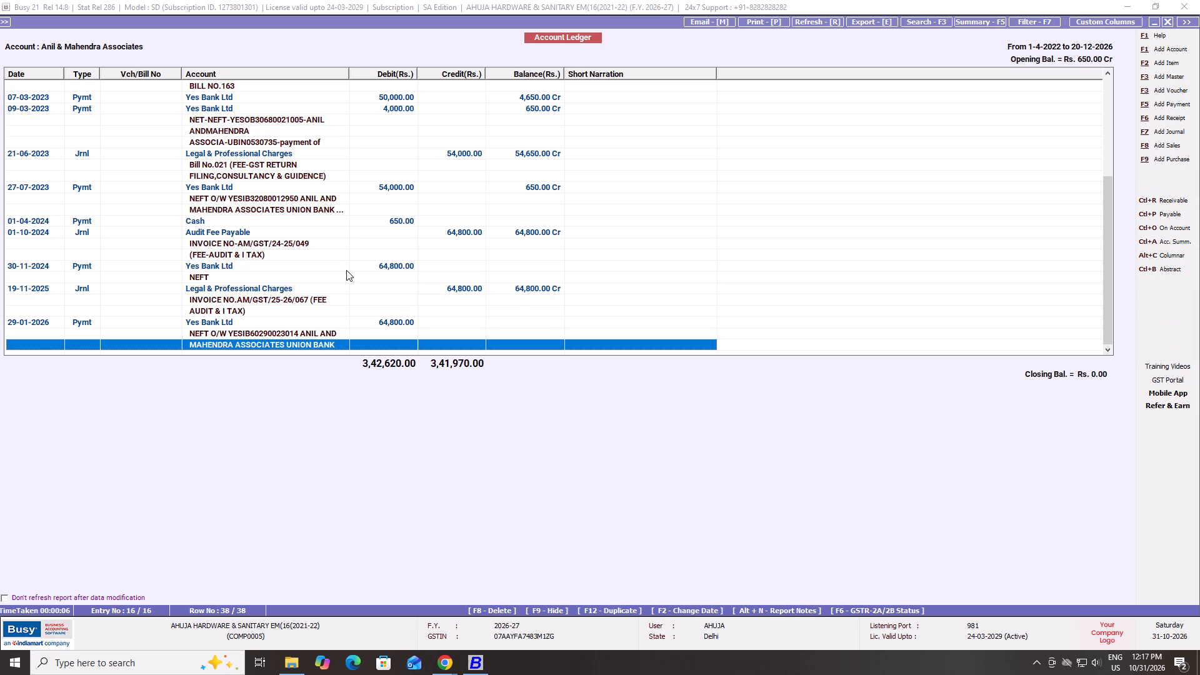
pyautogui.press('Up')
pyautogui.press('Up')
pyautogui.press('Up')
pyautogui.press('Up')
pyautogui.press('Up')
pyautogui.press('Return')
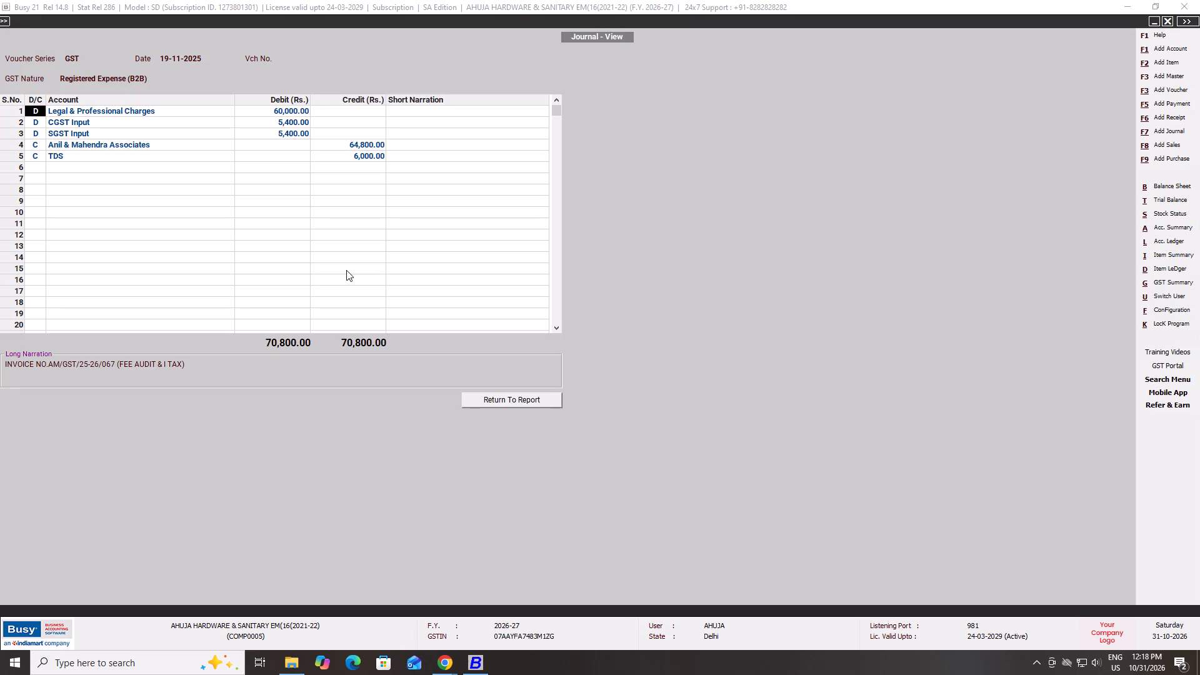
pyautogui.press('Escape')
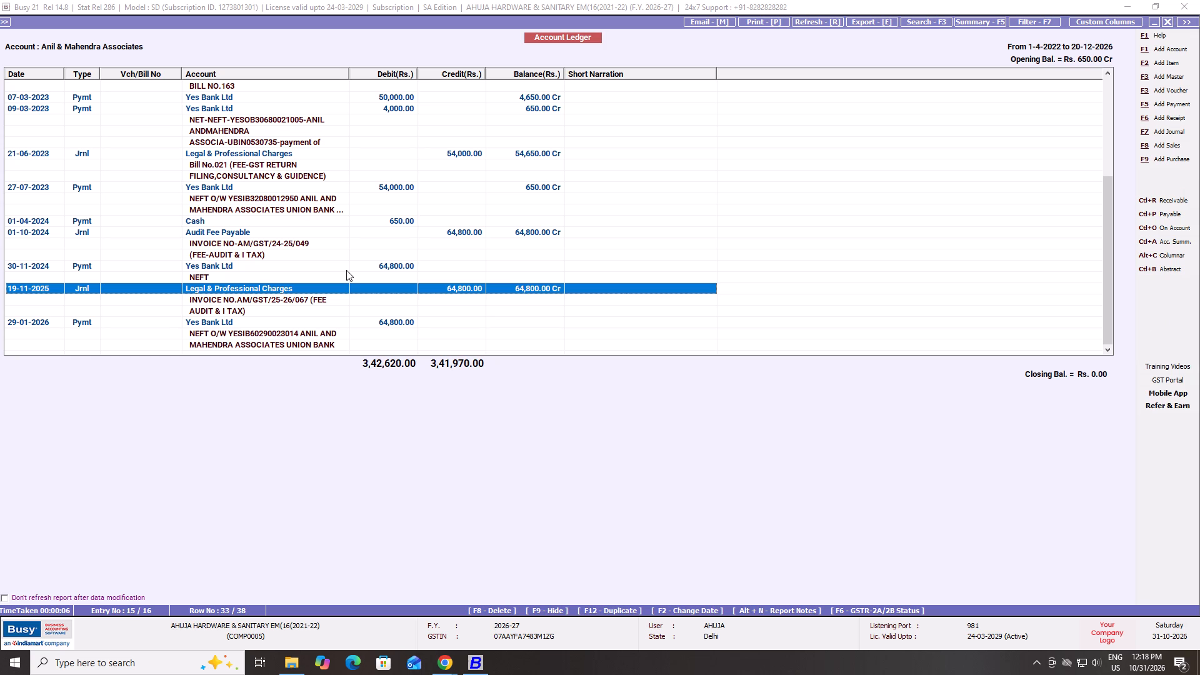
# Regenerate the Anil & Mahendra Associates ledger for 01-04-2026 to 20-12-2026.
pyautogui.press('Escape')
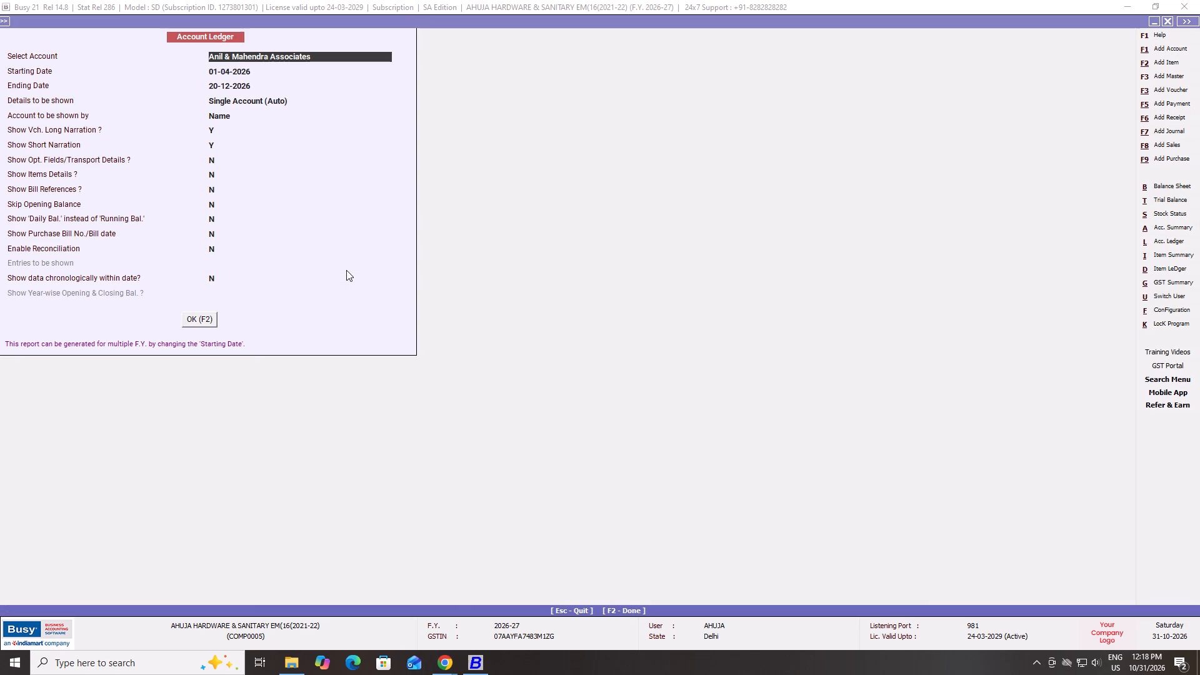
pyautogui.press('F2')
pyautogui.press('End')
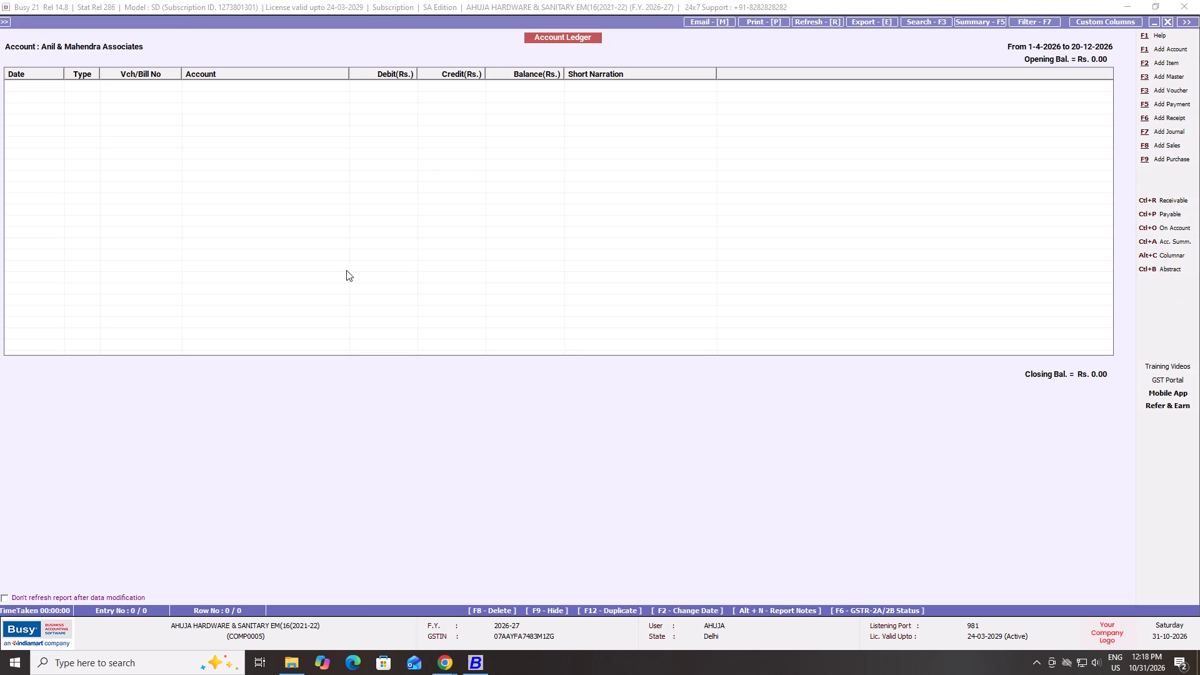
# Start a new journal voucher in the Main voucher series.
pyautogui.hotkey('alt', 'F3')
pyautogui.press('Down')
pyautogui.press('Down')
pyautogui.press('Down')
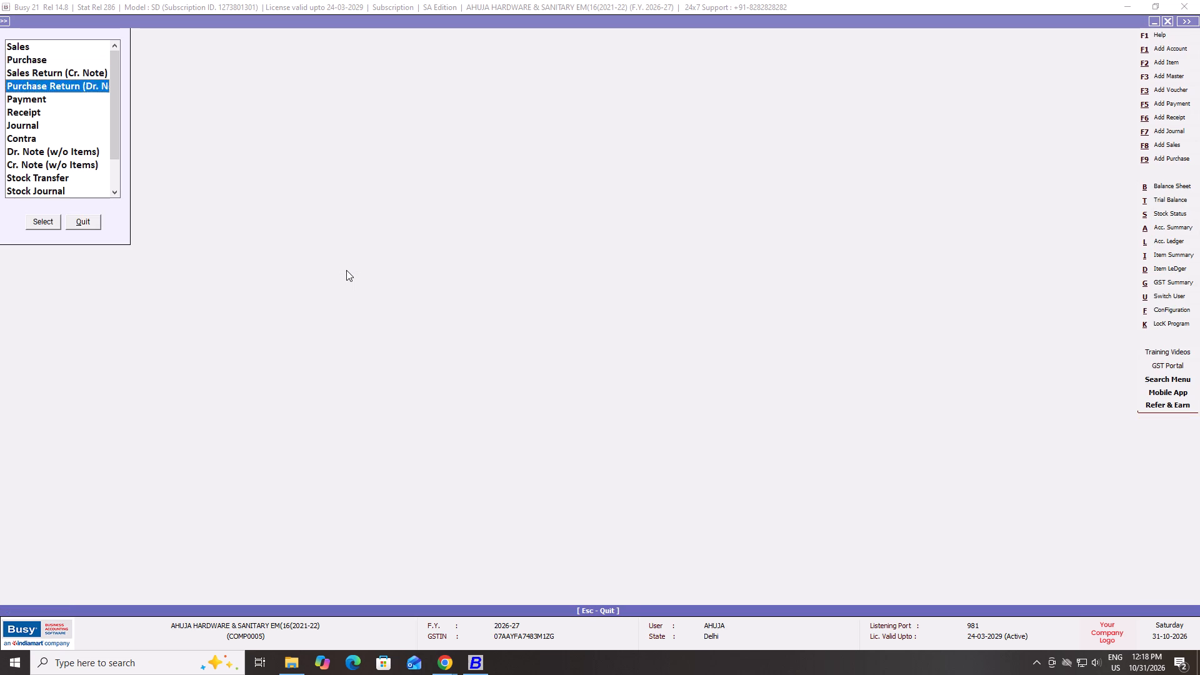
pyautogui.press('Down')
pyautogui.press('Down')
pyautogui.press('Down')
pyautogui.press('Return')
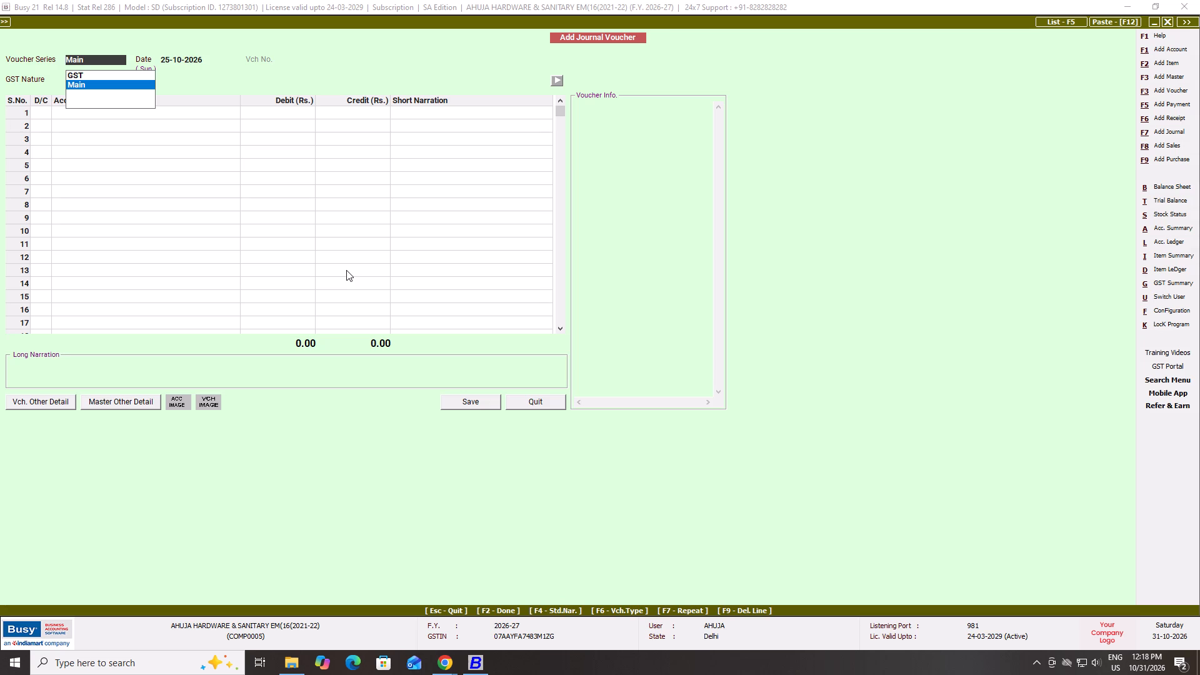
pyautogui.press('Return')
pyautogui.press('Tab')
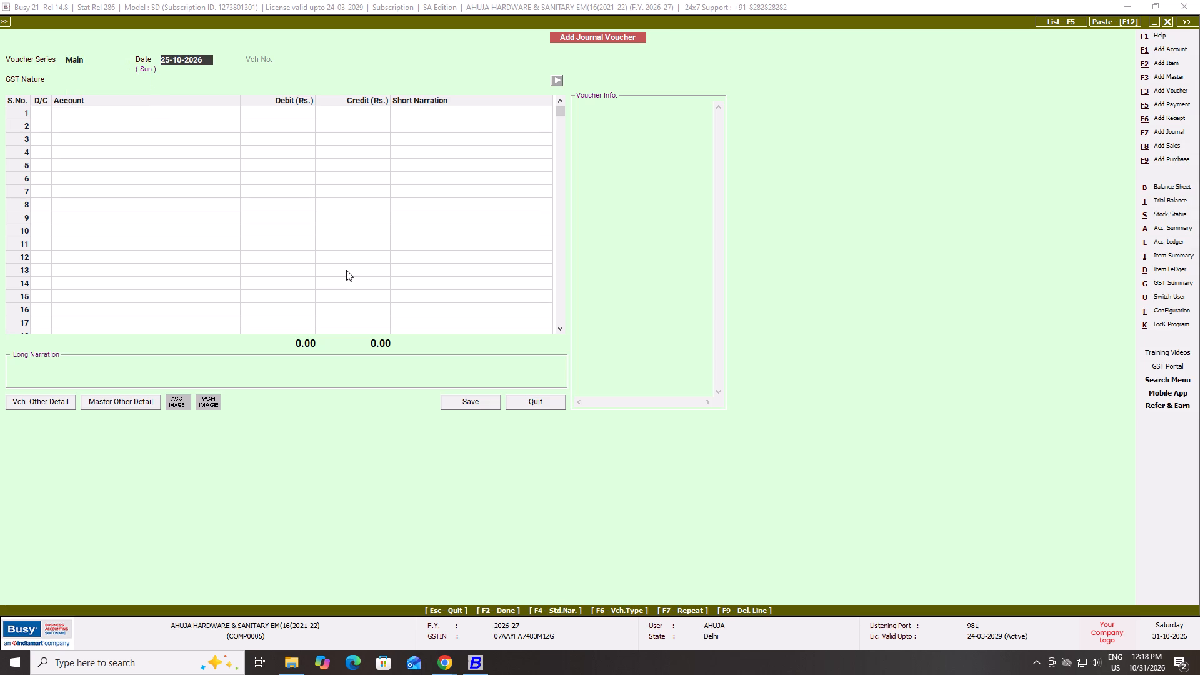
# Date the journal voucher 14-10-2026 and set its GST nature to Registered Expense (B2B).
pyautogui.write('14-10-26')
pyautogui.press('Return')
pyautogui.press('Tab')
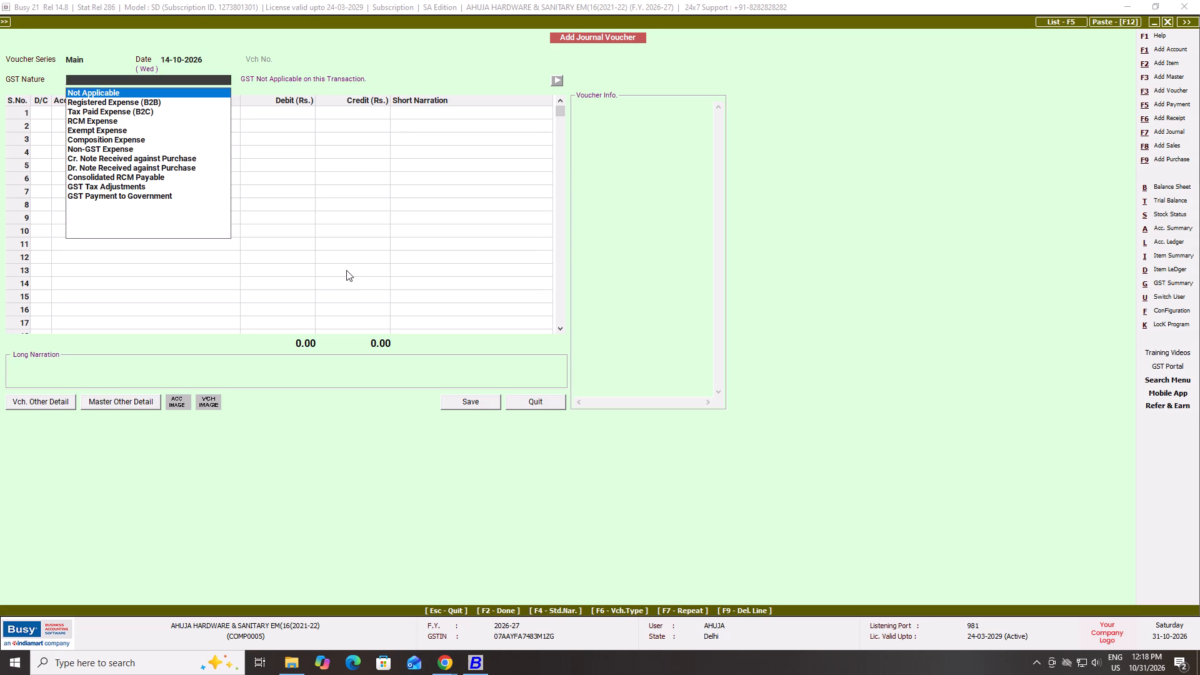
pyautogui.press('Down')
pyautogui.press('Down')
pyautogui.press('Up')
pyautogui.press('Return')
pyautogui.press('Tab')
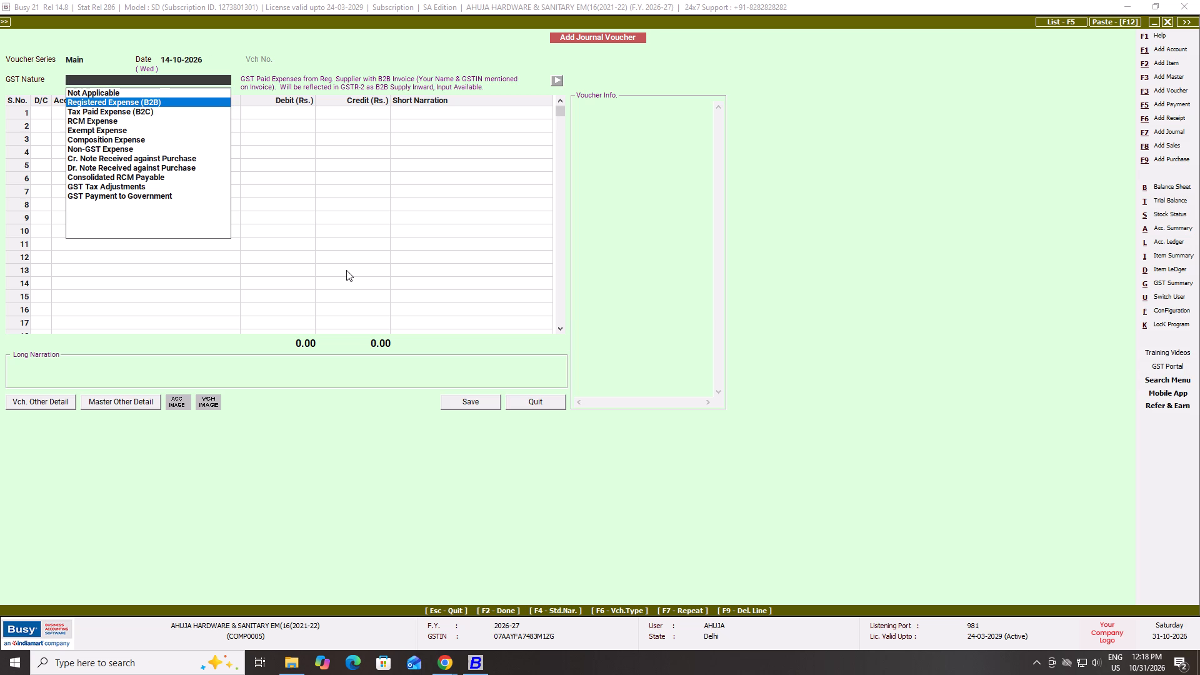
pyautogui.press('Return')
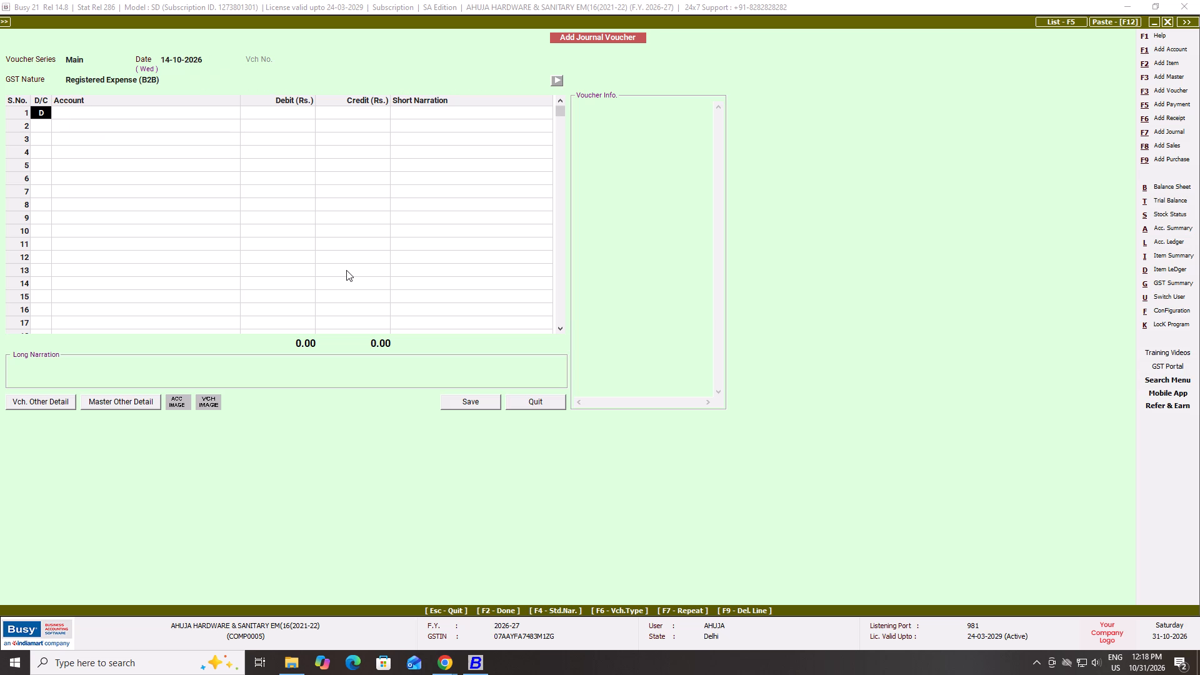
# Enter a debit of Rs. 50,000 to Legal & Professional Charges in the first voucher row.
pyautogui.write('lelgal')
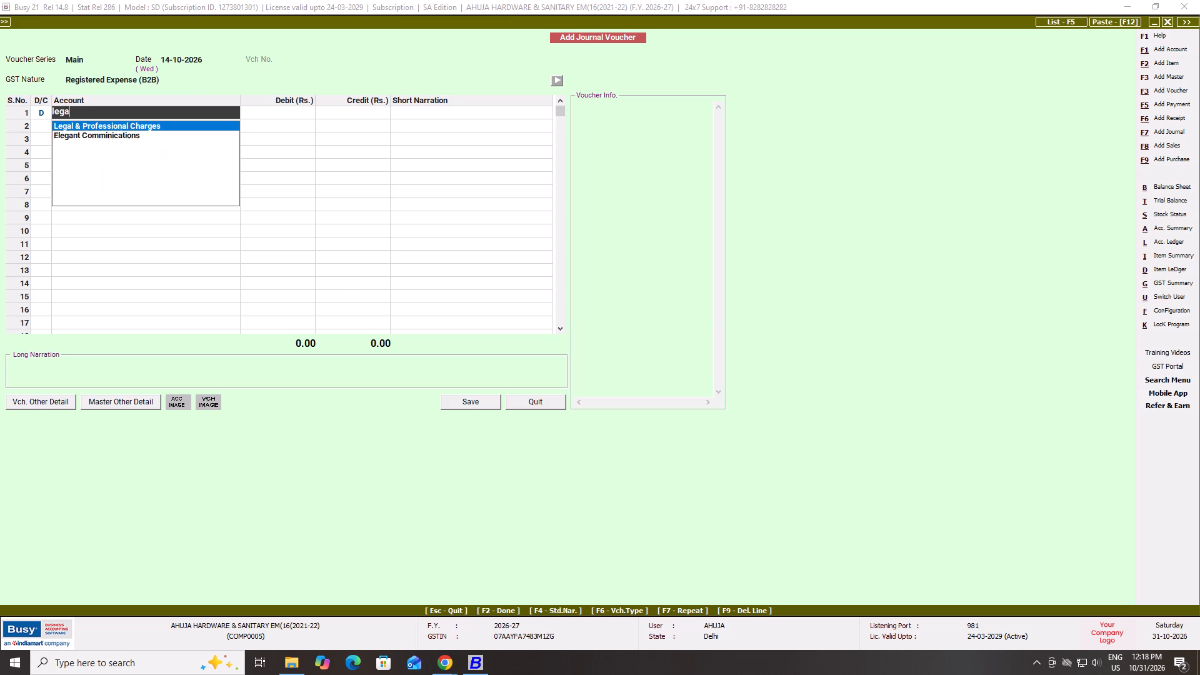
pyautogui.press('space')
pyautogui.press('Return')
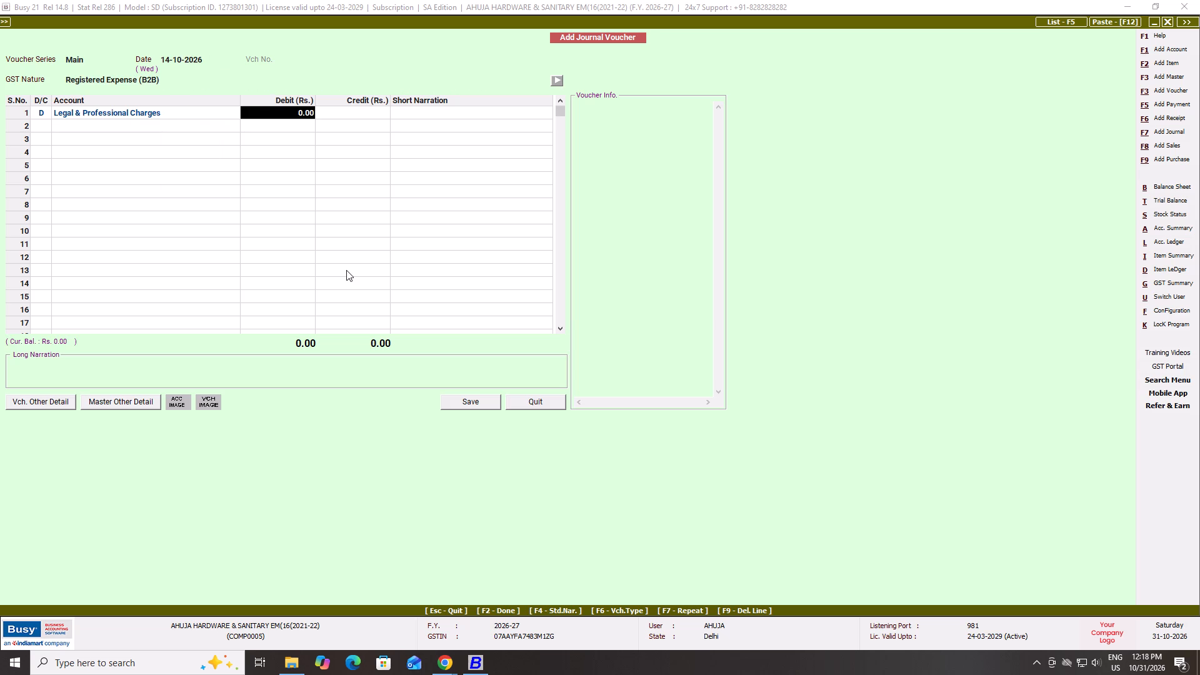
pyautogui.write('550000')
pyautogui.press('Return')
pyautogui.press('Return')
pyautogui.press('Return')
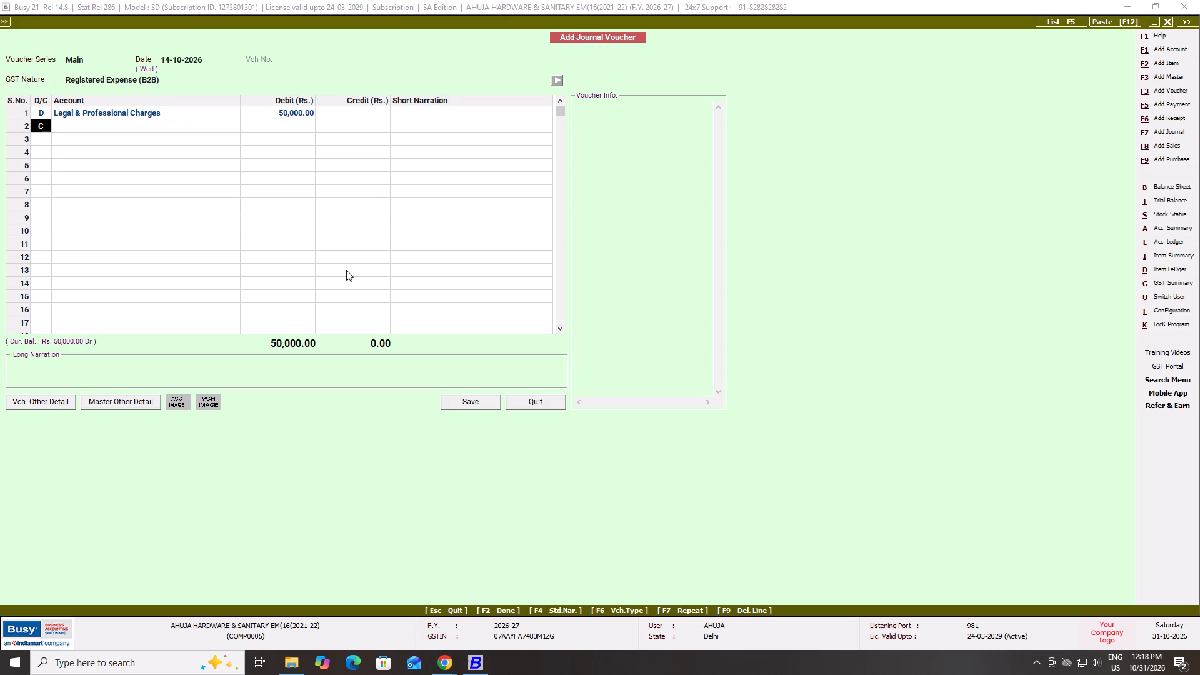
# Add debit rows of Rs. 4,500 each for CGST and SGST, making row 2 a debit entry.
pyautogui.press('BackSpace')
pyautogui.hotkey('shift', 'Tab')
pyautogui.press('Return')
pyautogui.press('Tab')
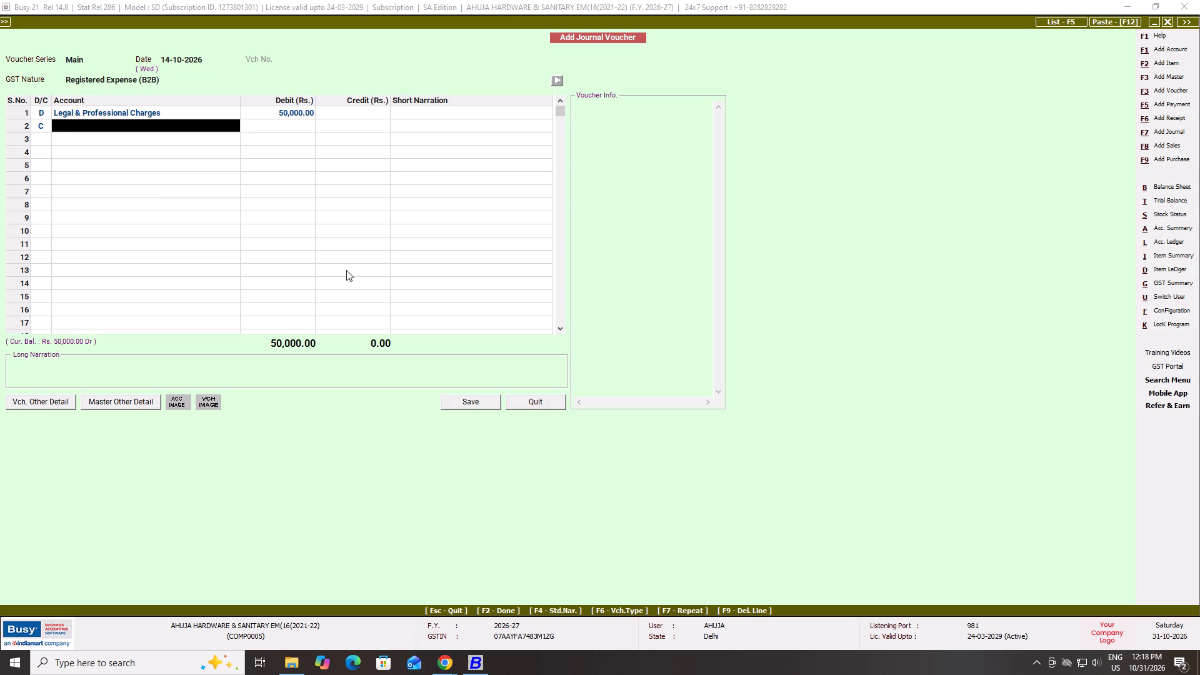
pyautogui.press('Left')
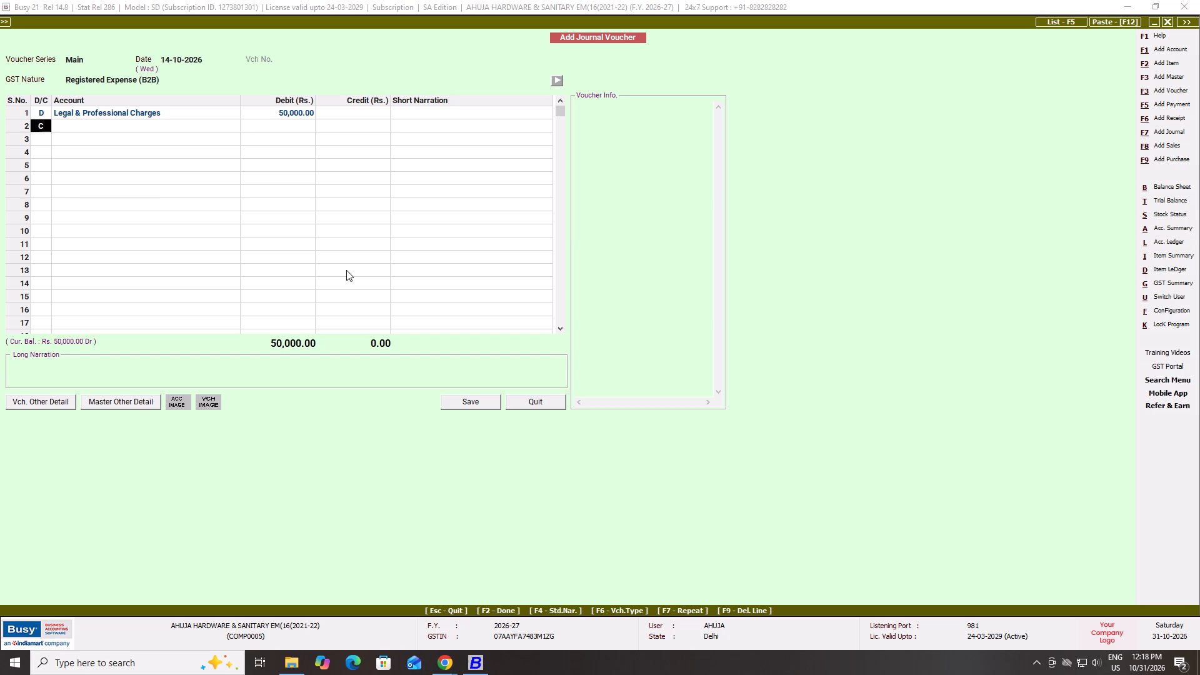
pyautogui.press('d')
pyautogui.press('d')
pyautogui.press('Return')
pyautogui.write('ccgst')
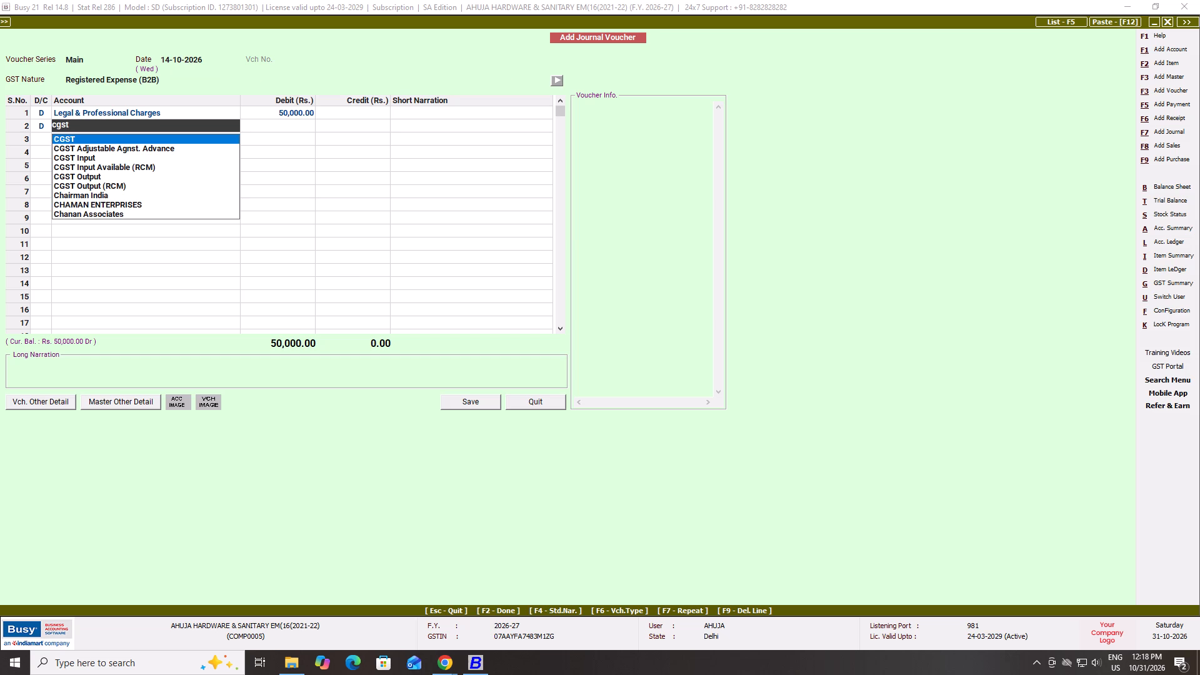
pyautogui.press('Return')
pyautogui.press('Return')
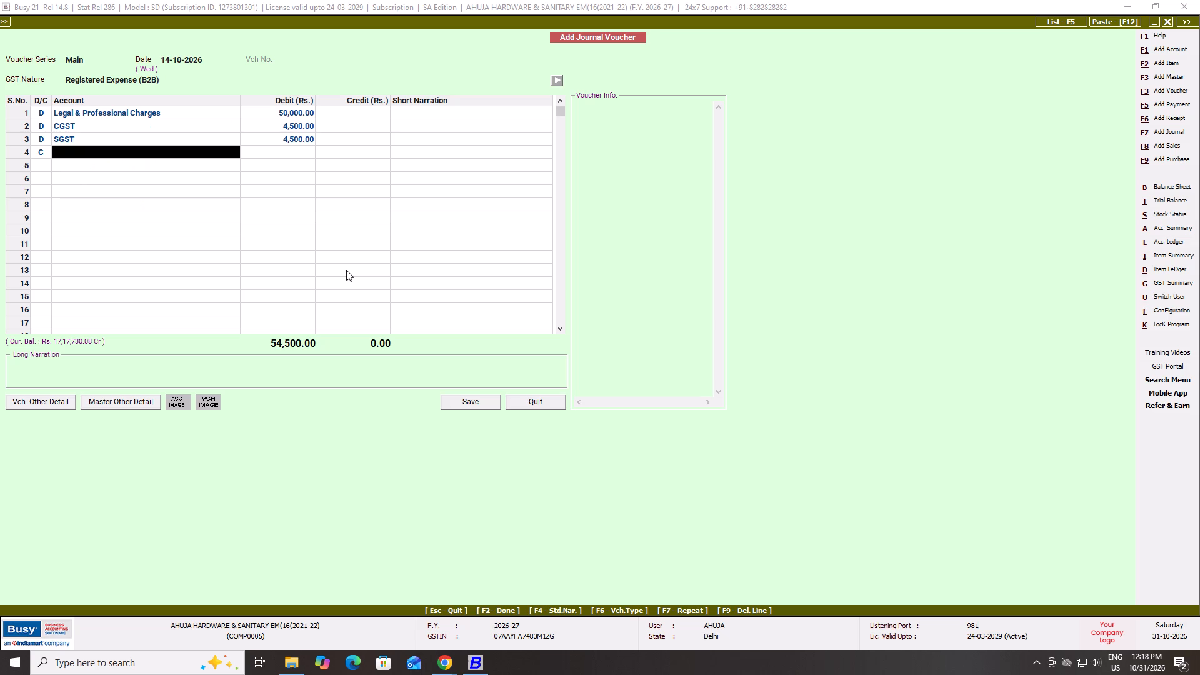
# Credit Anil & Mahendra Associates Rs. 59,000 in row 4, keeping it on account without bill references, and go to the long narration.
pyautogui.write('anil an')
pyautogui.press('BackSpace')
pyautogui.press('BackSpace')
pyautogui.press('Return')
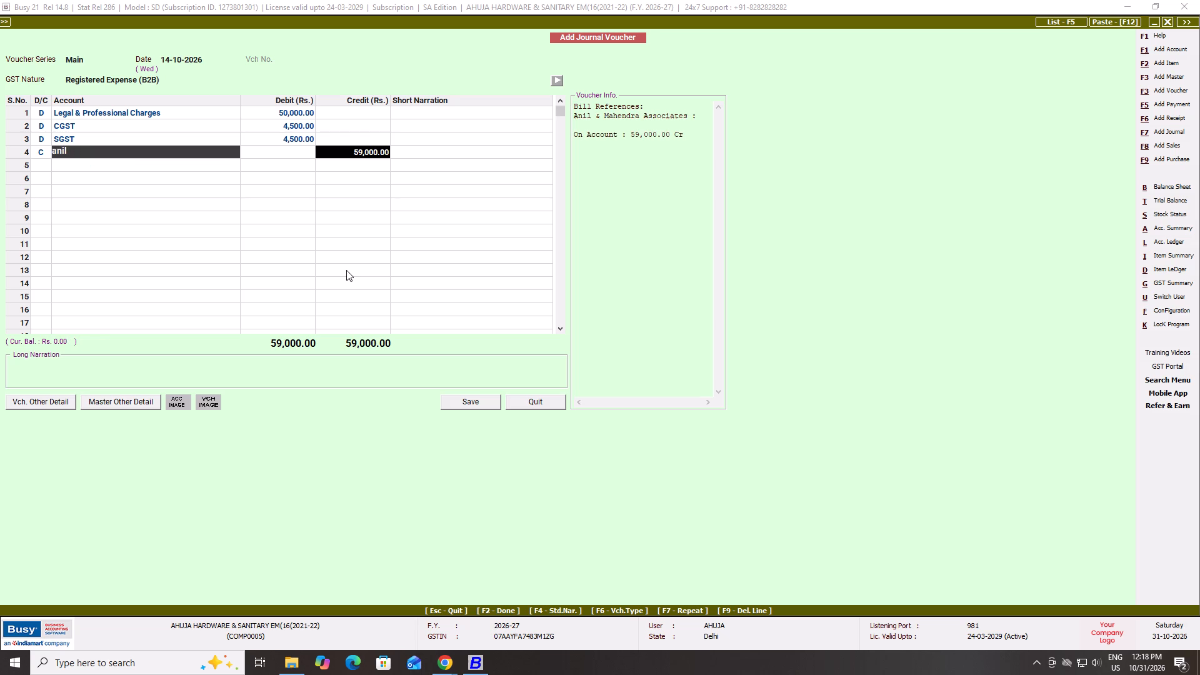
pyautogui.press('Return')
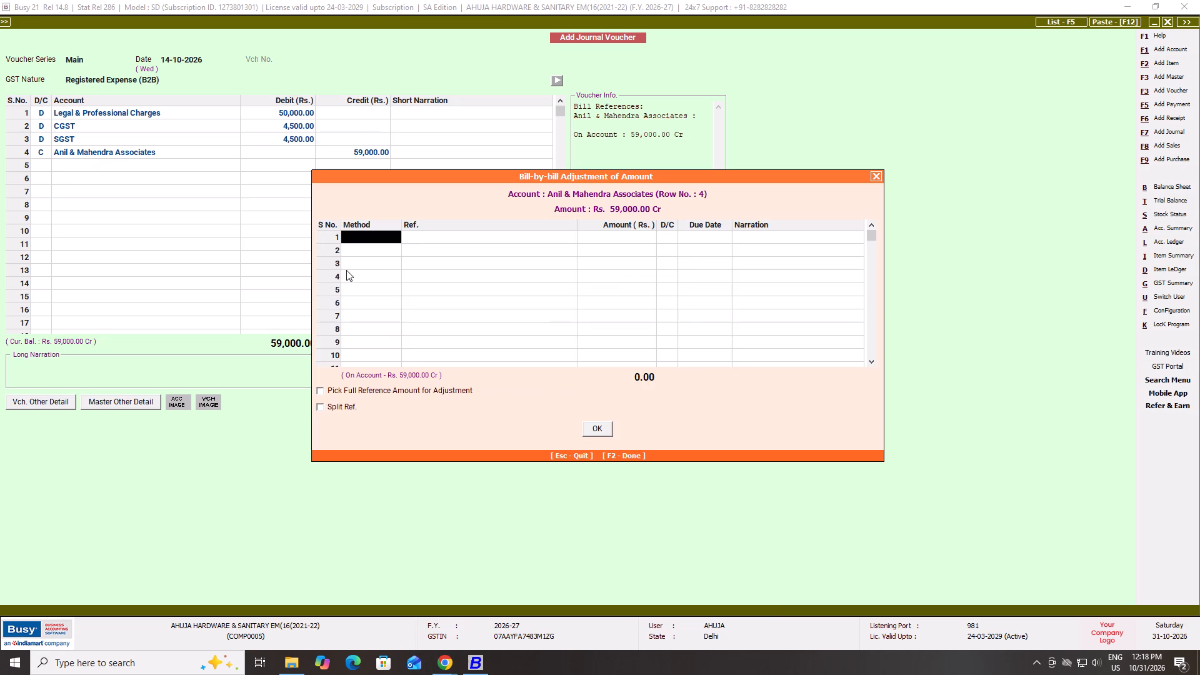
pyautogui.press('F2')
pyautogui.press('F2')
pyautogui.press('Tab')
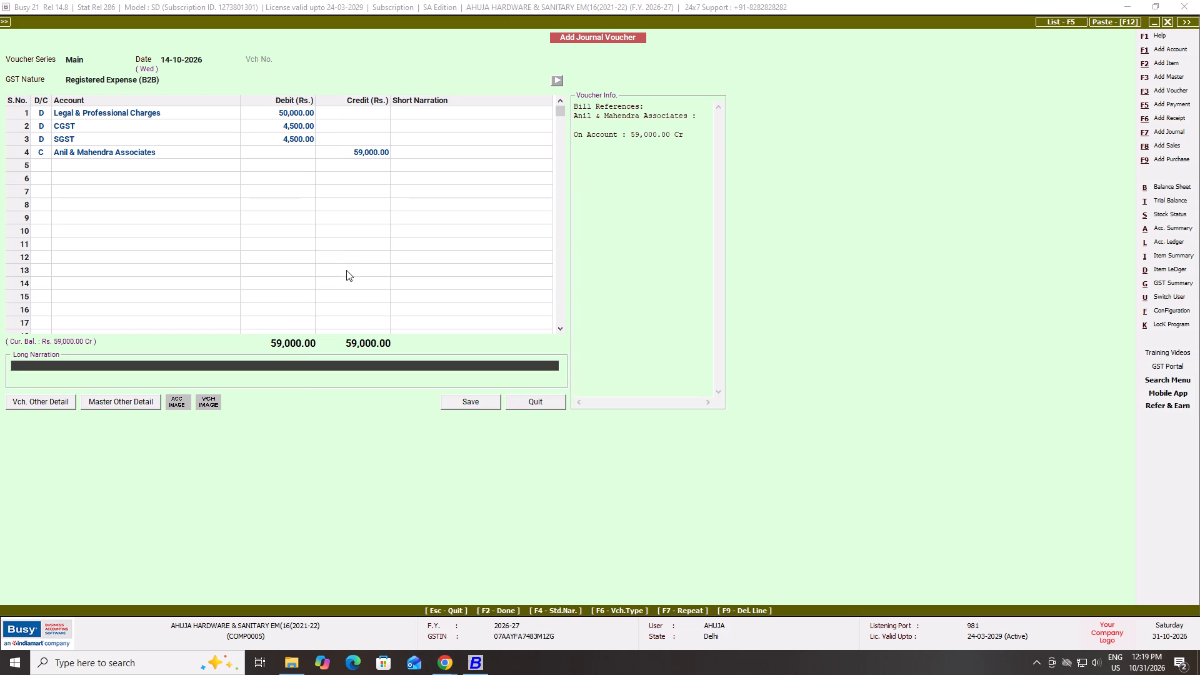
# Enter the long narration "INVOICE NO. AM/GST/26-27/038" and proceed to the voucher's registered expense details.
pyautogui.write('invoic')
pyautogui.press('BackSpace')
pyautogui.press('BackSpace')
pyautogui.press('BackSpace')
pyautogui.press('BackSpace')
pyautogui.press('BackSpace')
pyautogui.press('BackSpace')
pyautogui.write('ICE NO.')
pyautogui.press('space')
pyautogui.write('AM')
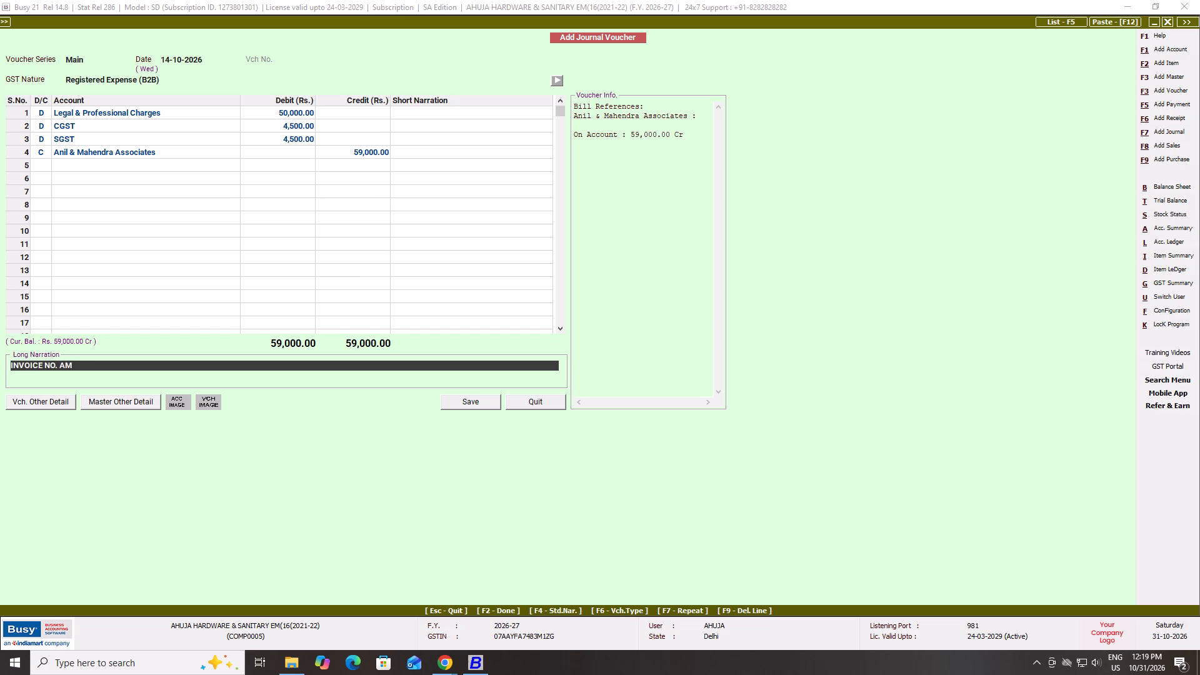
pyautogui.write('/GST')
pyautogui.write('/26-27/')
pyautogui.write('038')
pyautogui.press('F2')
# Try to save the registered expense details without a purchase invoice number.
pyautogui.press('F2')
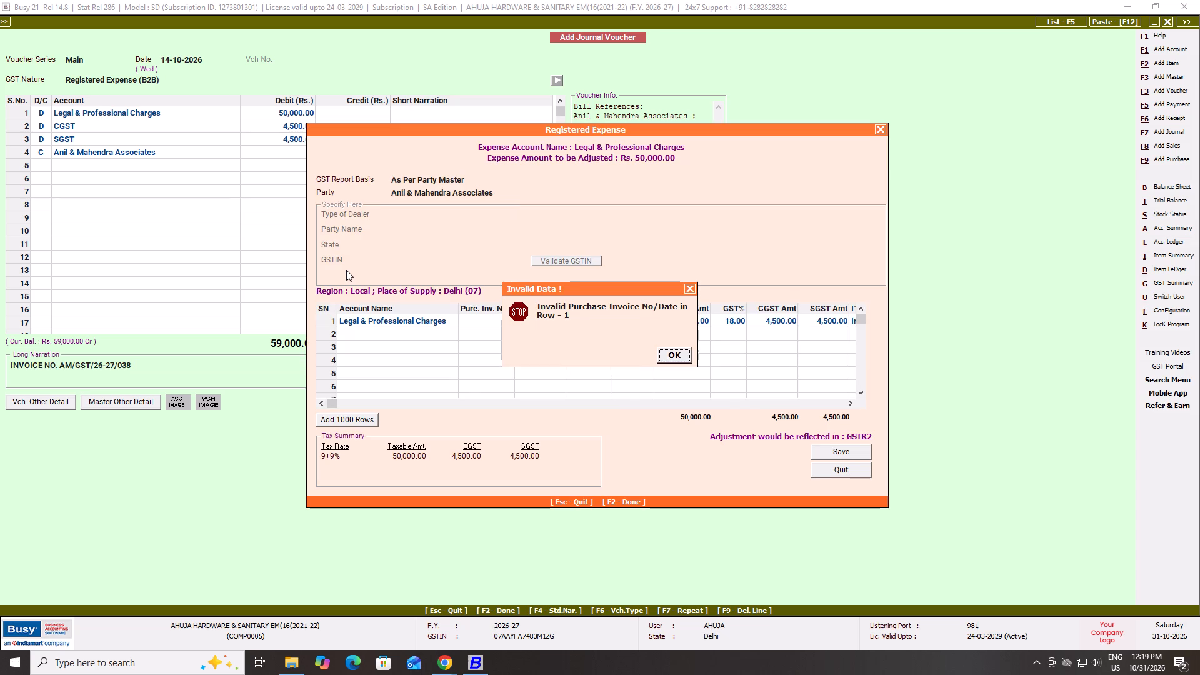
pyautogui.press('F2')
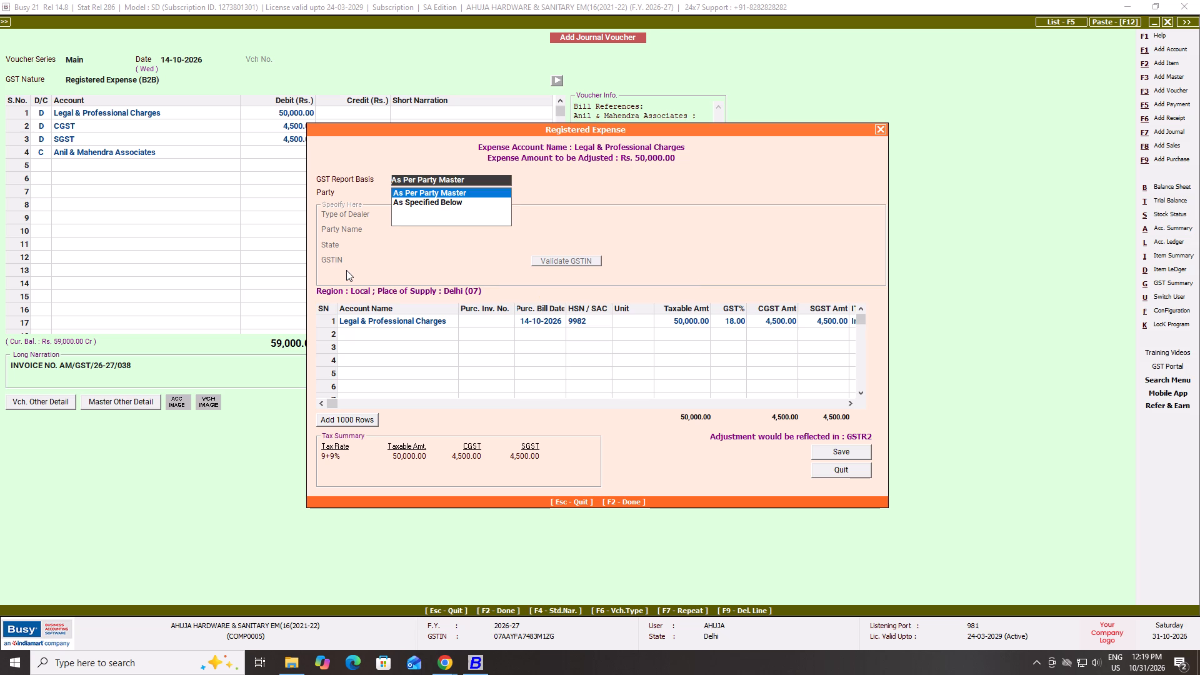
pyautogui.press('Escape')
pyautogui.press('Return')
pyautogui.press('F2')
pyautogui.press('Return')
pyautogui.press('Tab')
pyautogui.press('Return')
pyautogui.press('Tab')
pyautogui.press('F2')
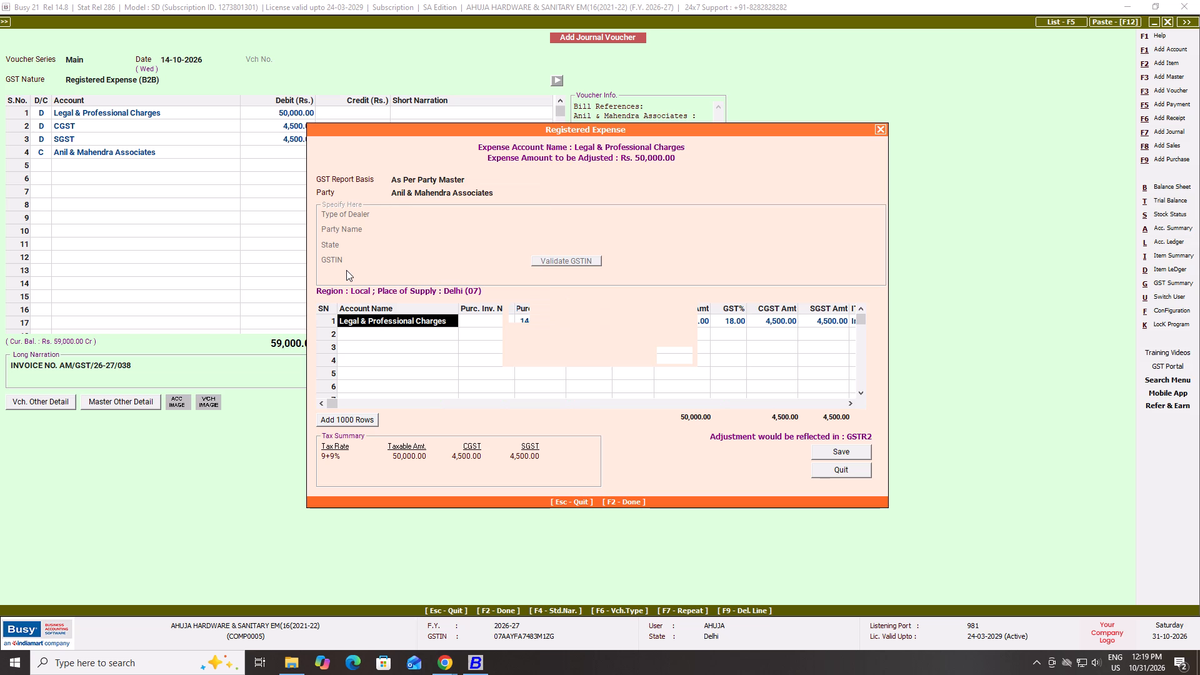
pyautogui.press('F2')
# Enter purchase invoice number AM/GST/26-27/038 for the Legal & Professional Charges row, accepting the row's remaining prefilled values.
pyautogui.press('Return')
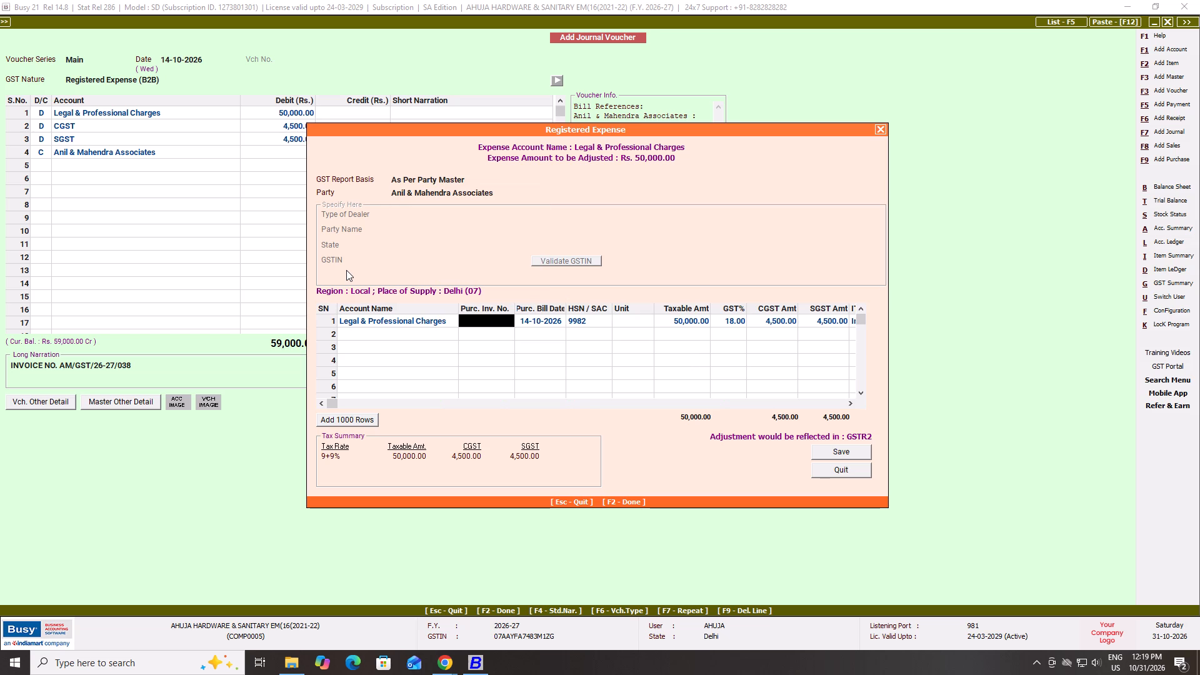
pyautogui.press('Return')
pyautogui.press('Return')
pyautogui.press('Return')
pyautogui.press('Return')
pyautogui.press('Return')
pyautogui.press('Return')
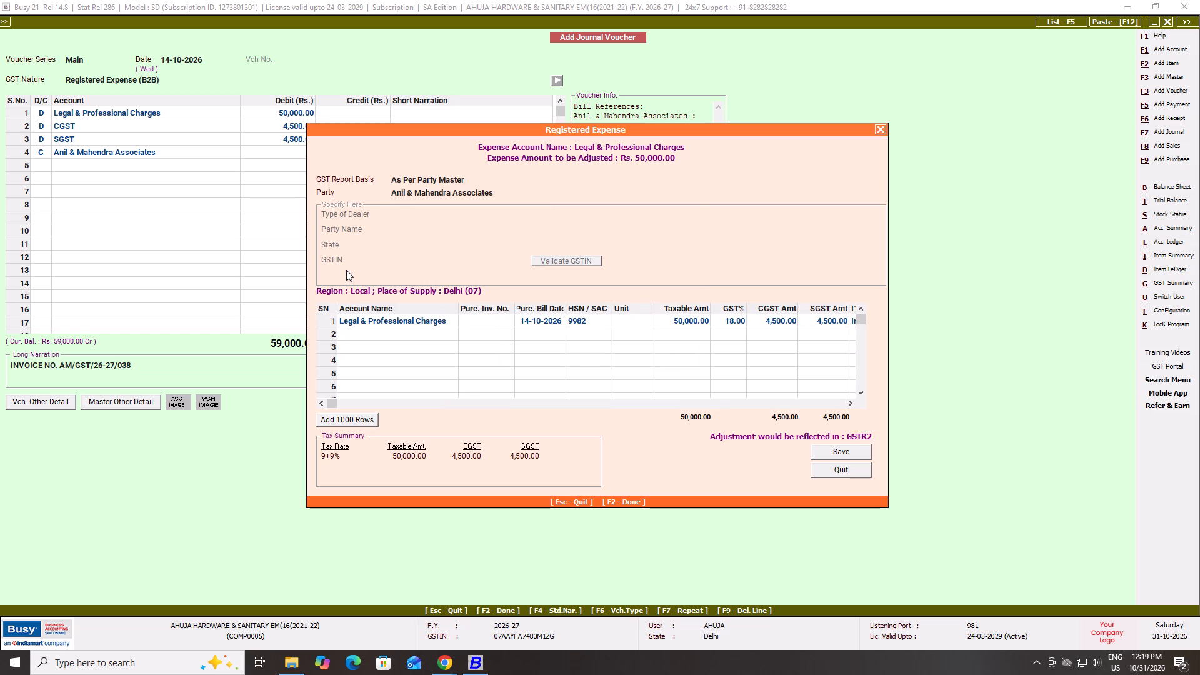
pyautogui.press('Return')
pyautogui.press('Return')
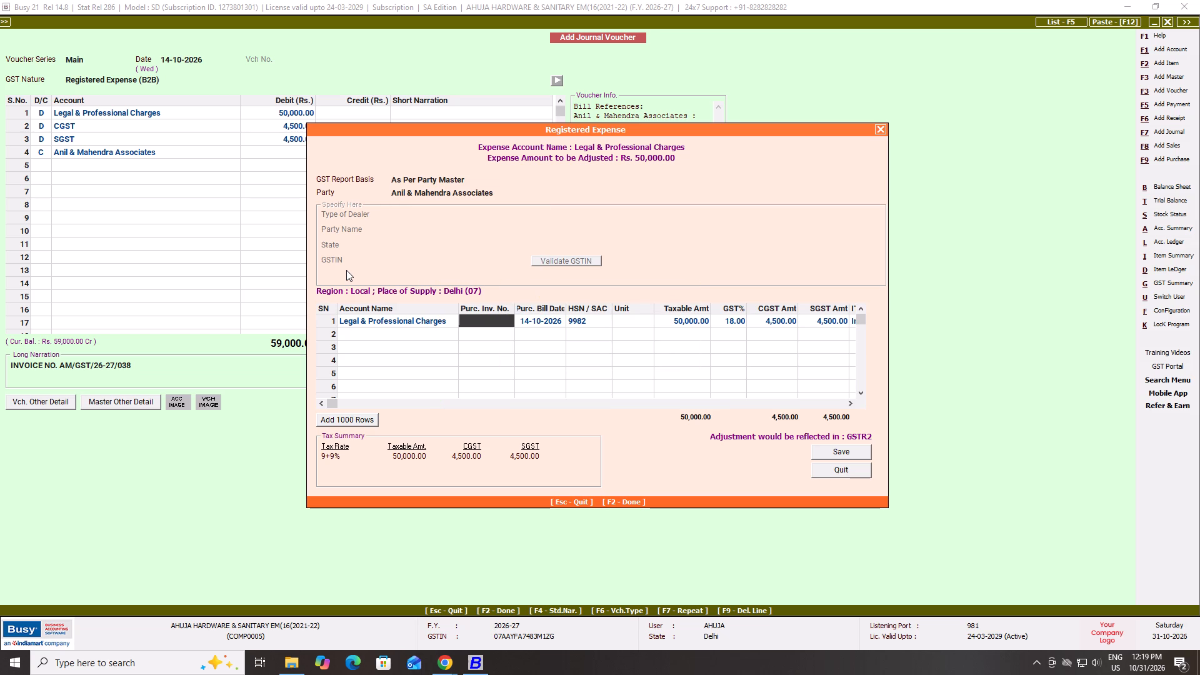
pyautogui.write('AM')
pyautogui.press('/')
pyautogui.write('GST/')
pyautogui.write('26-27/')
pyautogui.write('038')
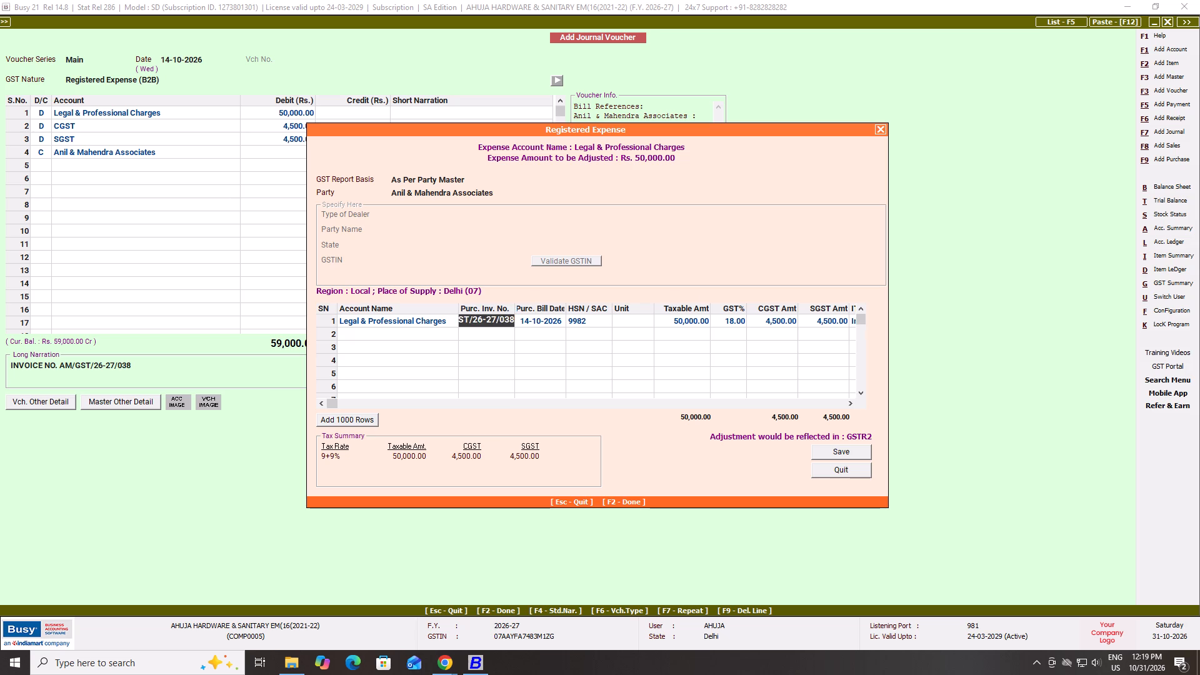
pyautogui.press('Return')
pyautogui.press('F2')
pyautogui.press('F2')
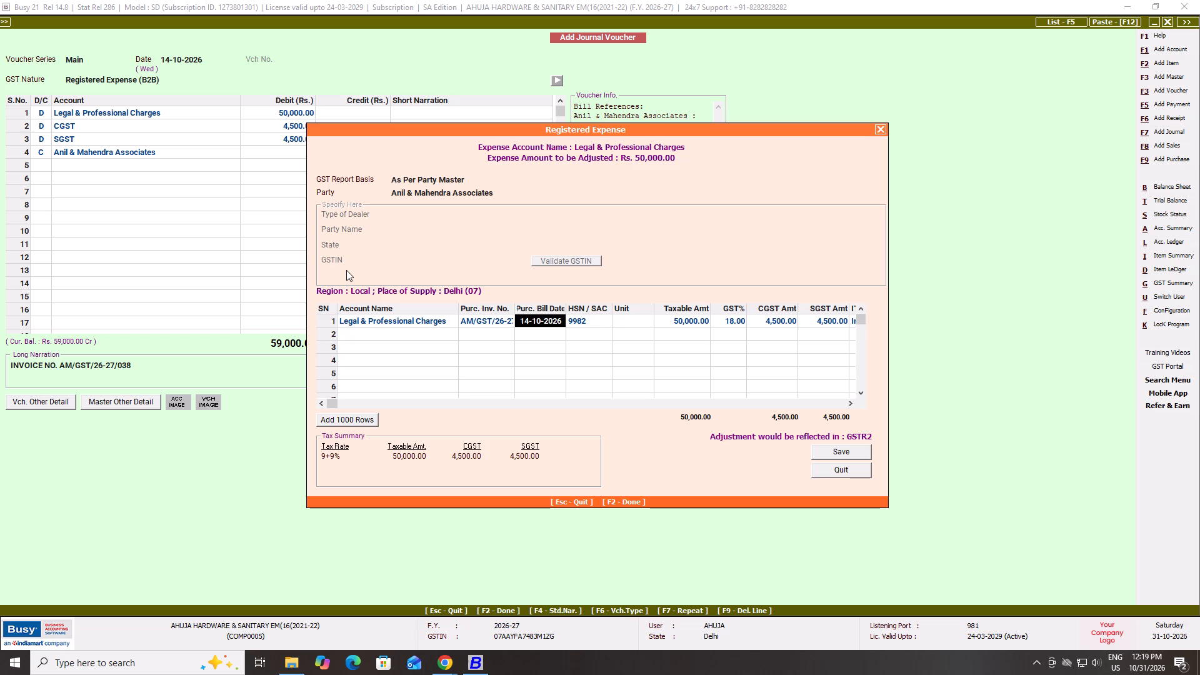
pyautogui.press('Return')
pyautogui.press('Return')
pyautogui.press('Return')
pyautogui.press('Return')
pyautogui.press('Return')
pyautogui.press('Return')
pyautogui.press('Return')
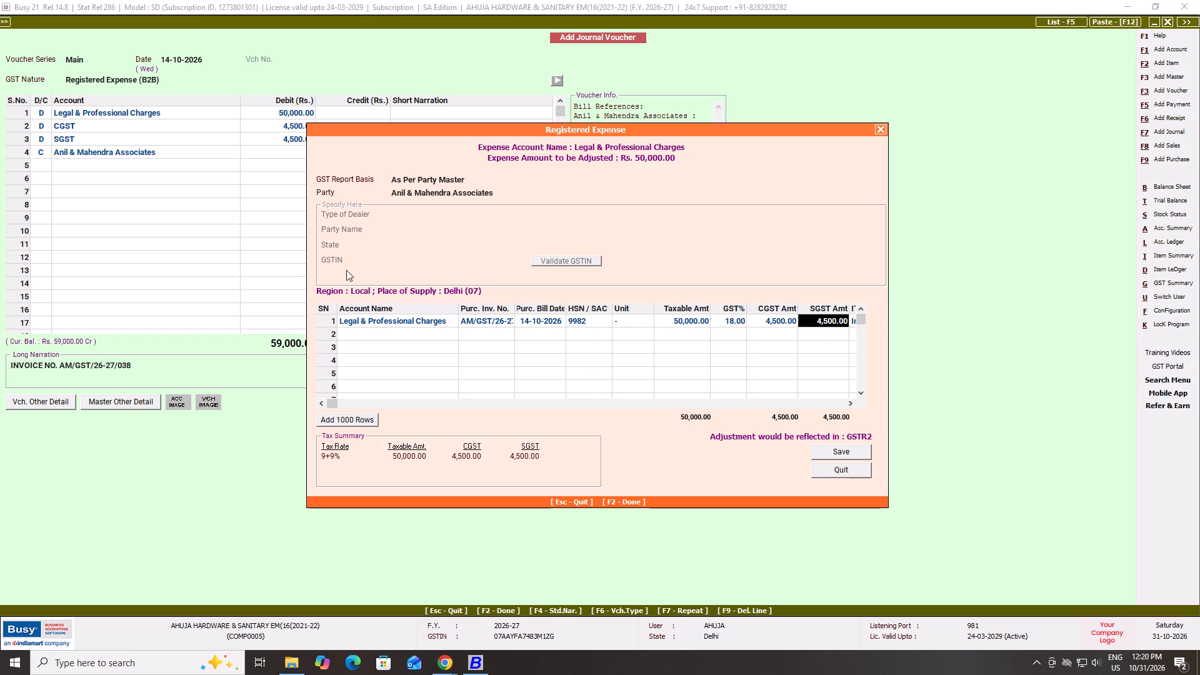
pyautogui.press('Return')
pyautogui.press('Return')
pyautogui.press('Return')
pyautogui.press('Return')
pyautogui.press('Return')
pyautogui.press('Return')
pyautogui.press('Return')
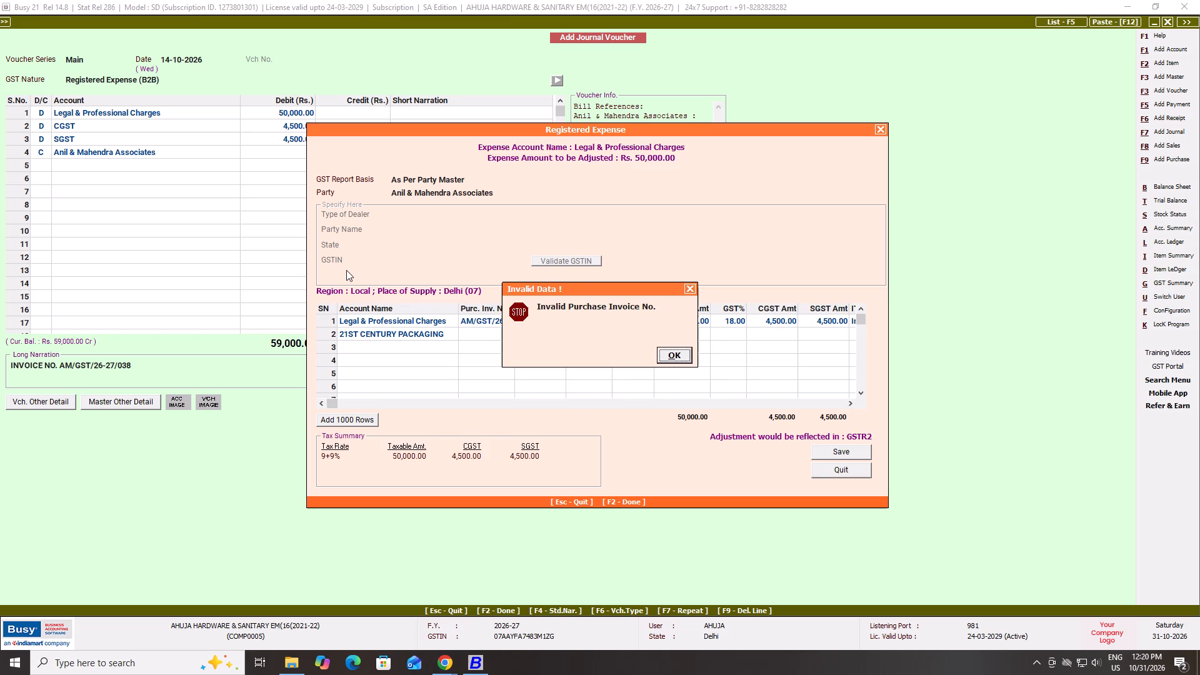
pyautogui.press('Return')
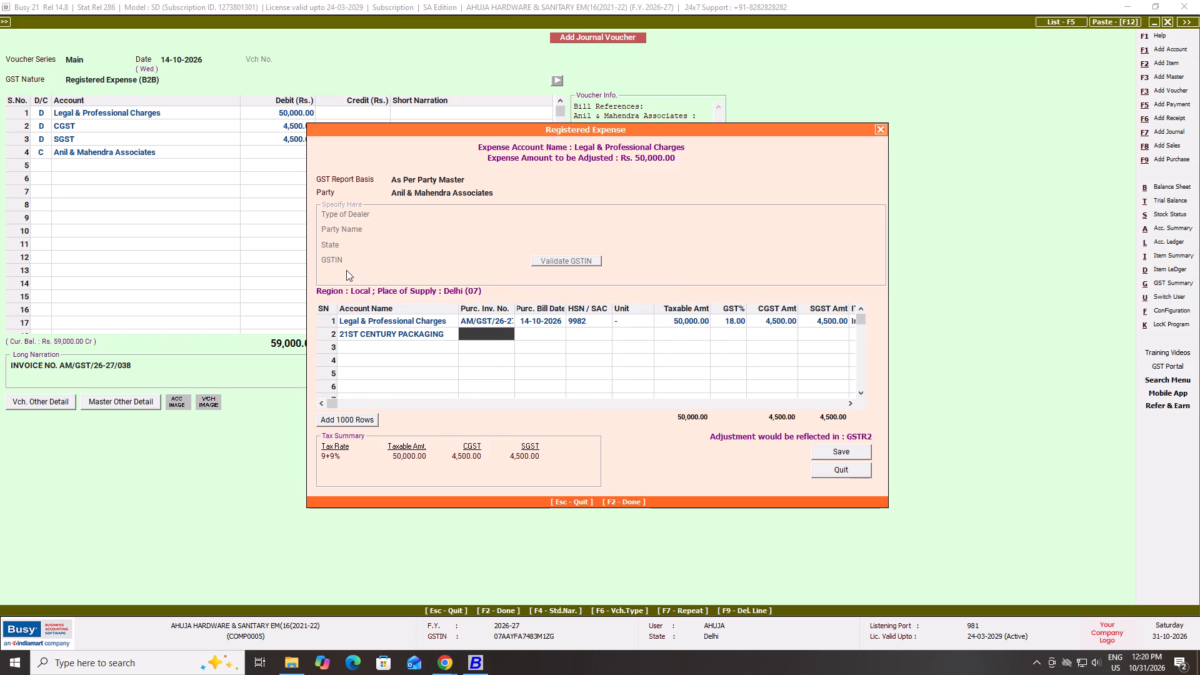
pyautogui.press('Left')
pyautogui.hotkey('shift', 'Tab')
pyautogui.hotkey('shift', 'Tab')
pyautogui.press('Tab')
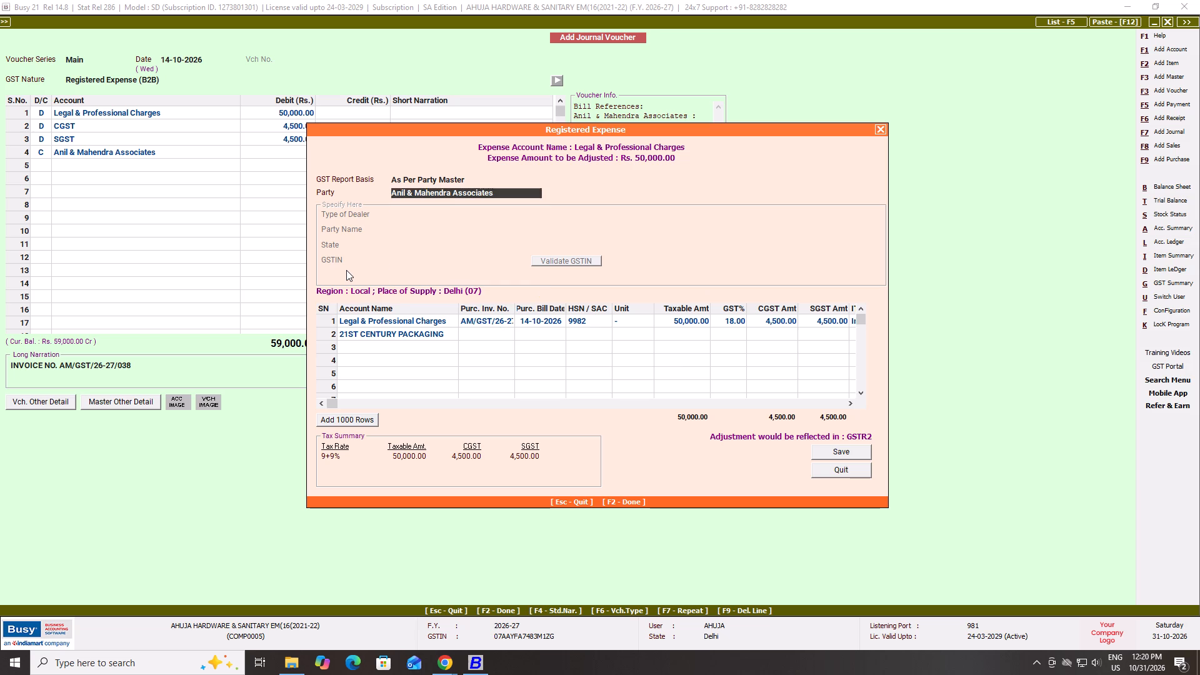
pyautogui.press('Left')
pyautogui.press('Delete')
# Save the registered expense details together with the journal voucher.
pyautogui.press('F2')
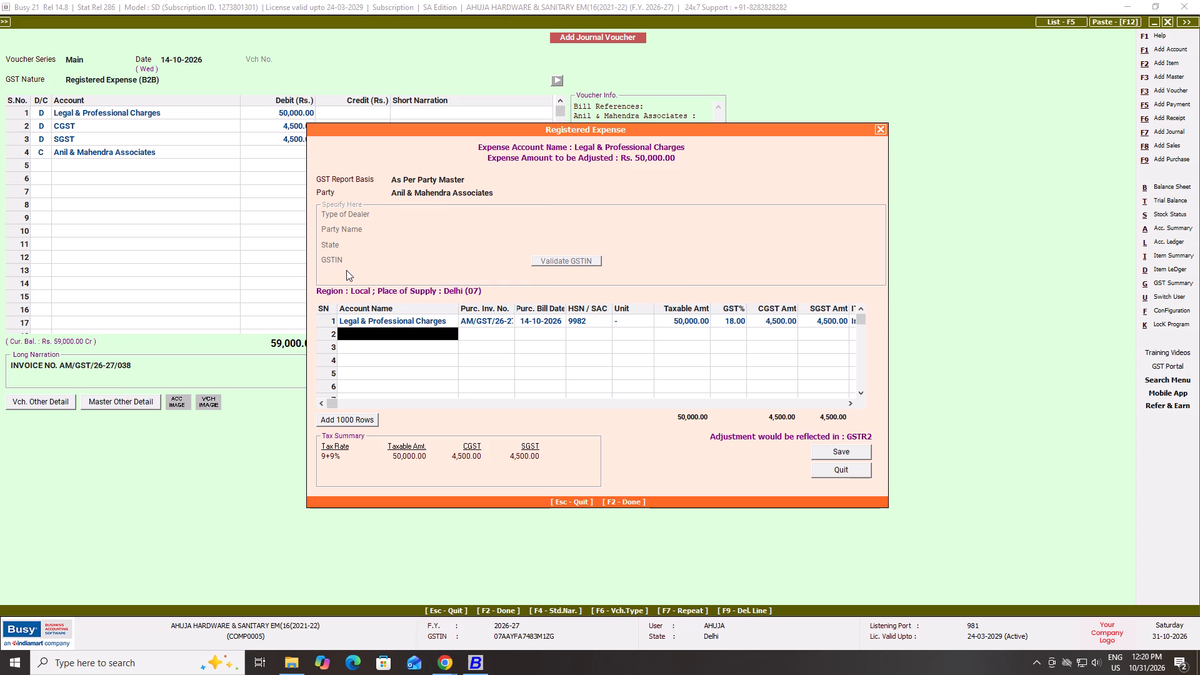
pyautogui.press('F2')
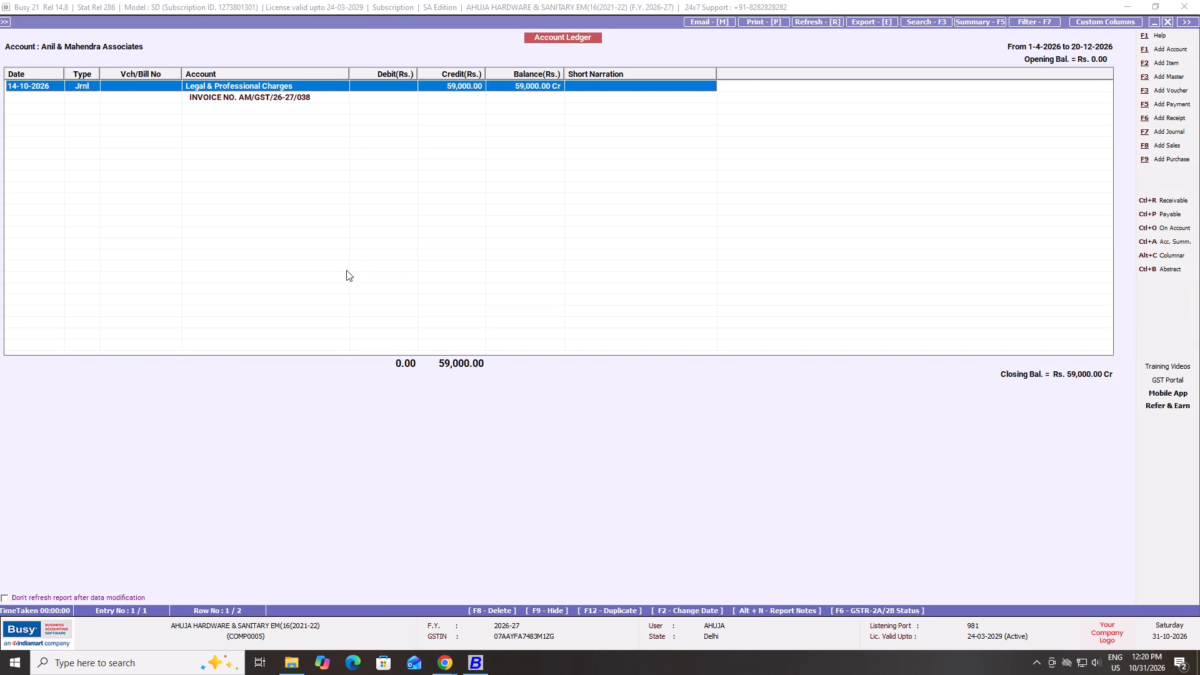
# Regenerate the Anil & Mahendra Associates ledger and check the new journal entry and its narration.
pyautogui.press('Escape')
pyautogui.press('F2')
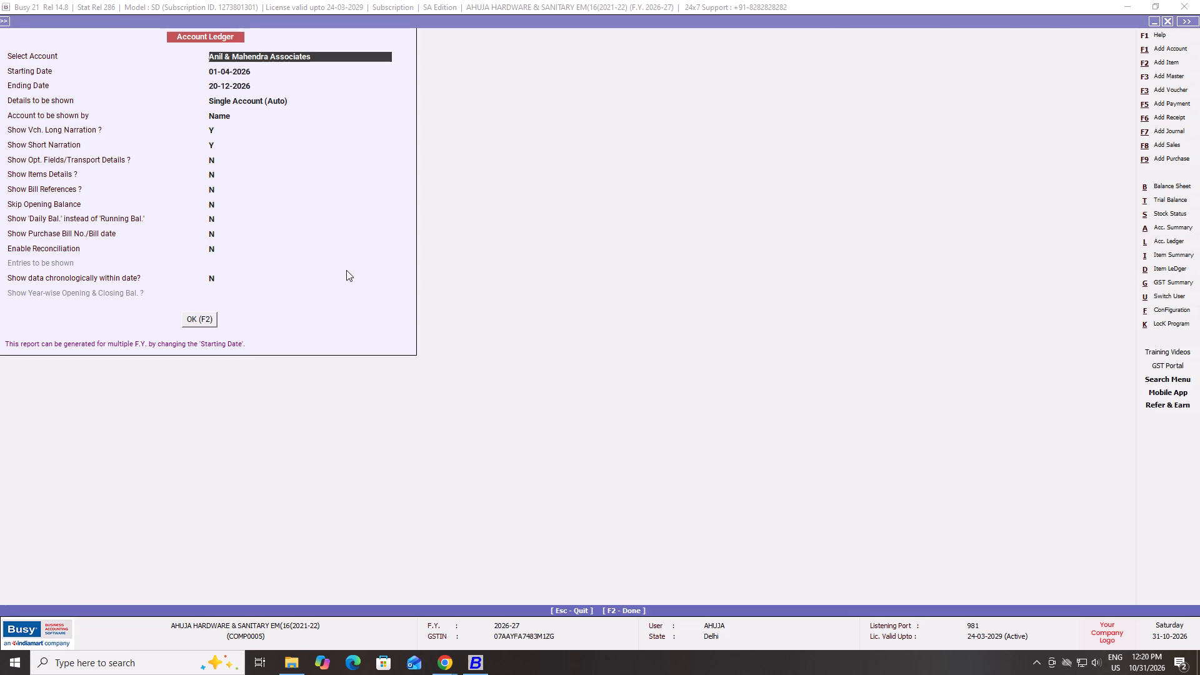
pyautogui.press('End')
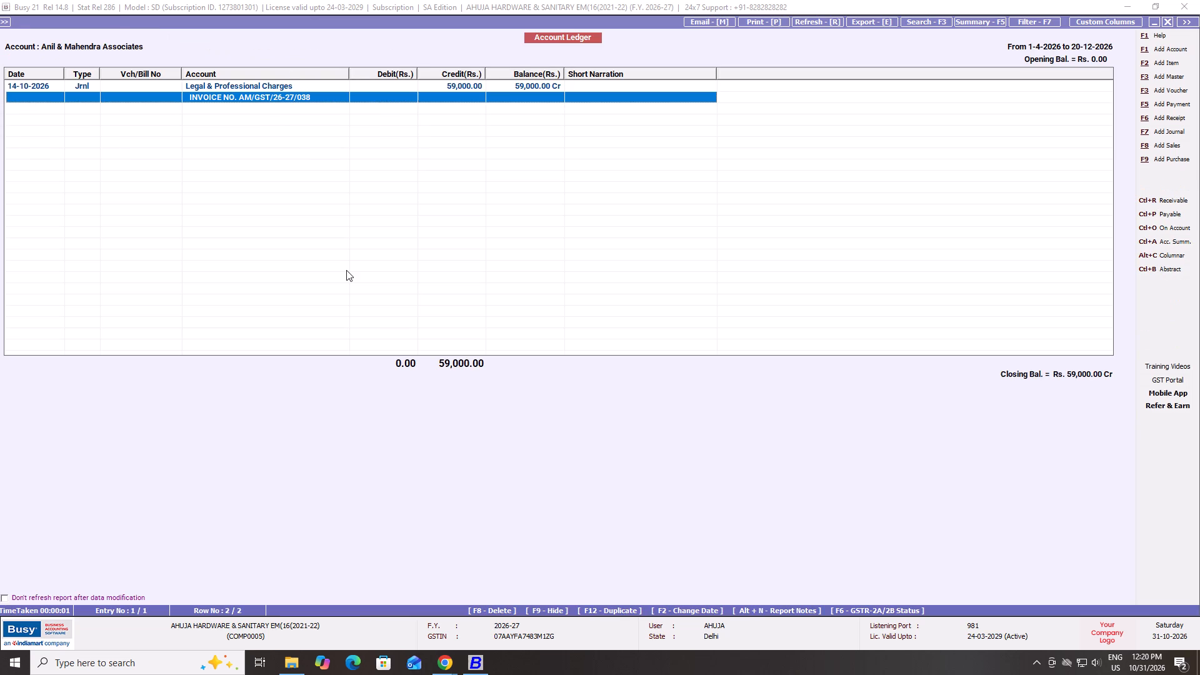
pyautogui.press('Up')
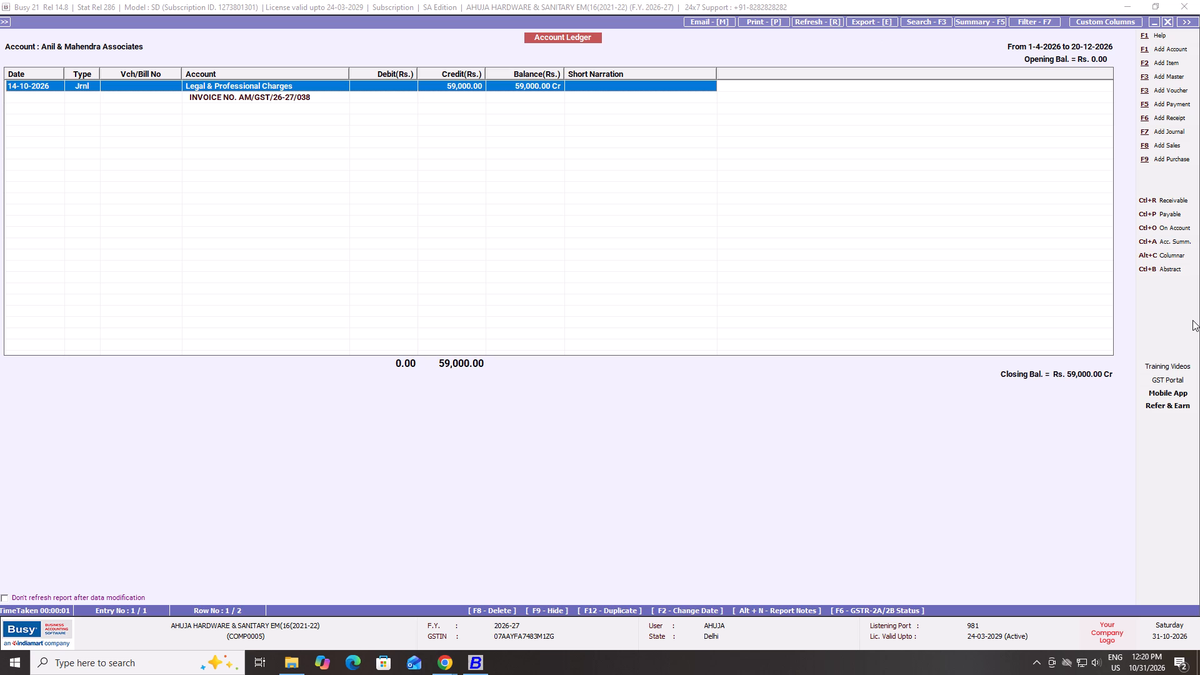
# Open the account ledger of Arbro Traders Pvt. Ltd.
pyautogui.press('Escape')
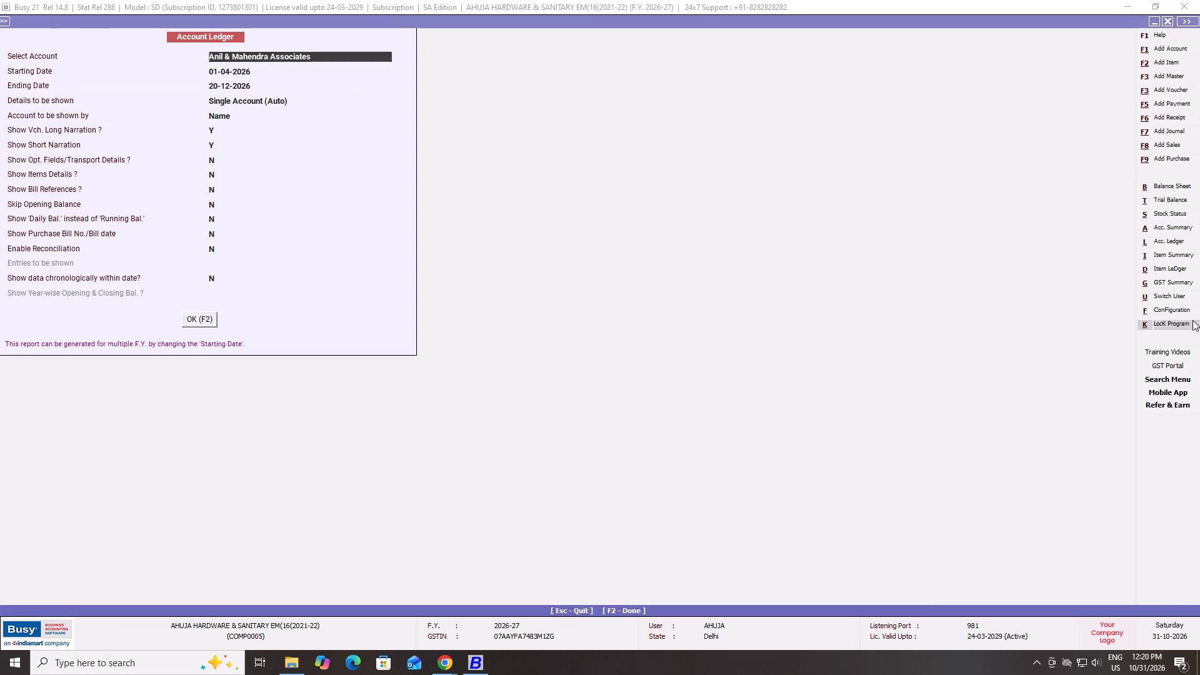
pyautogui.write('ARBRO TRADERS')
pyautogui.press('Return')
pyautogui.press('Tab')
pyautogui.press('F2')
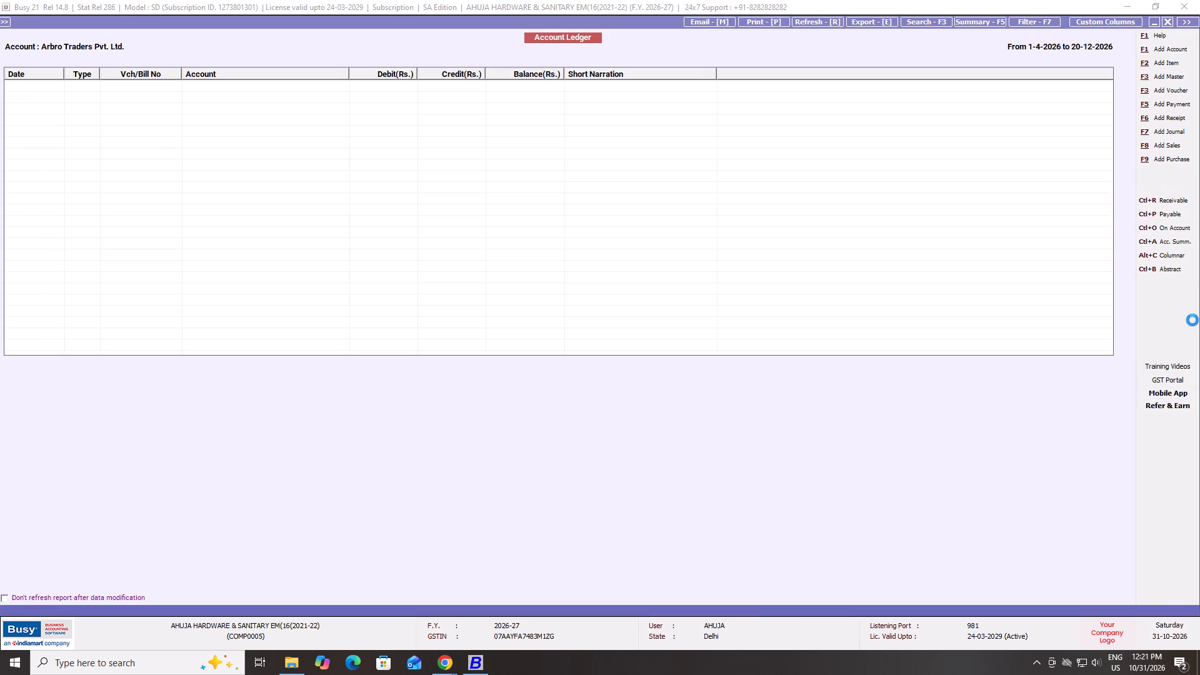
pyautogui.press('End')
# Start a new purchase voucher, accepting the GST series and the date 30-10-2026.
pyautogui.hotkey('alt', 'F3')
pyautogui.press('Down')
pyautogui.press('Return')
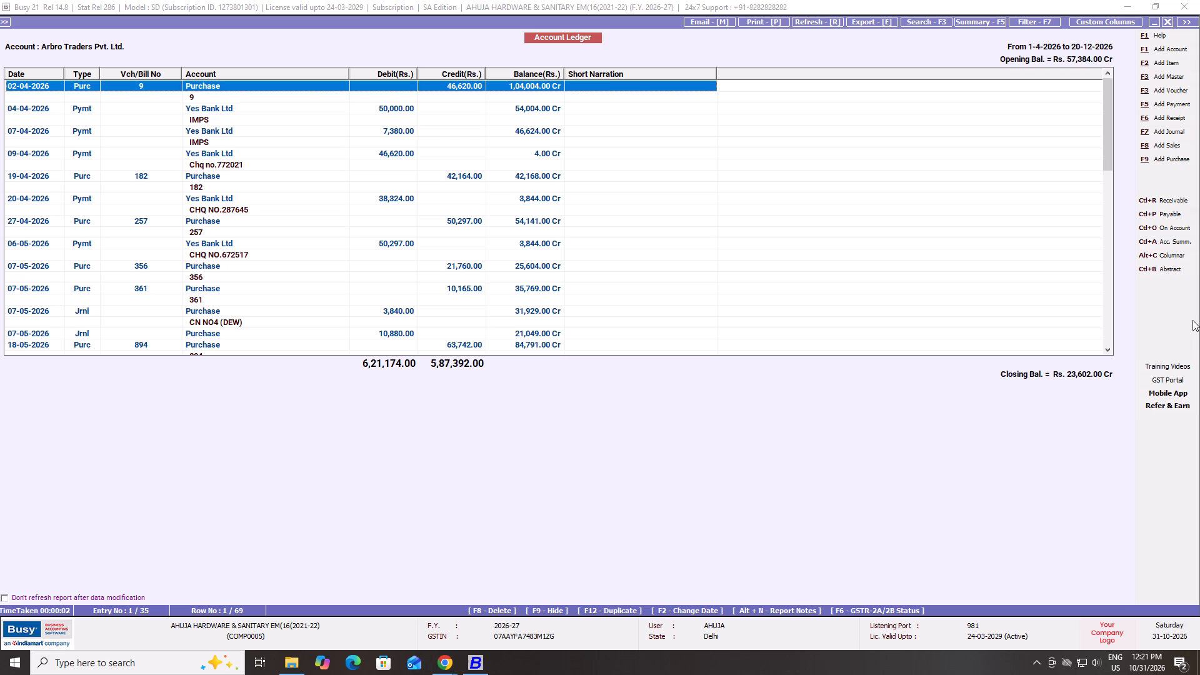
pyautogui.hotkey('alt', 'F3')
pyautogui.press('Down')
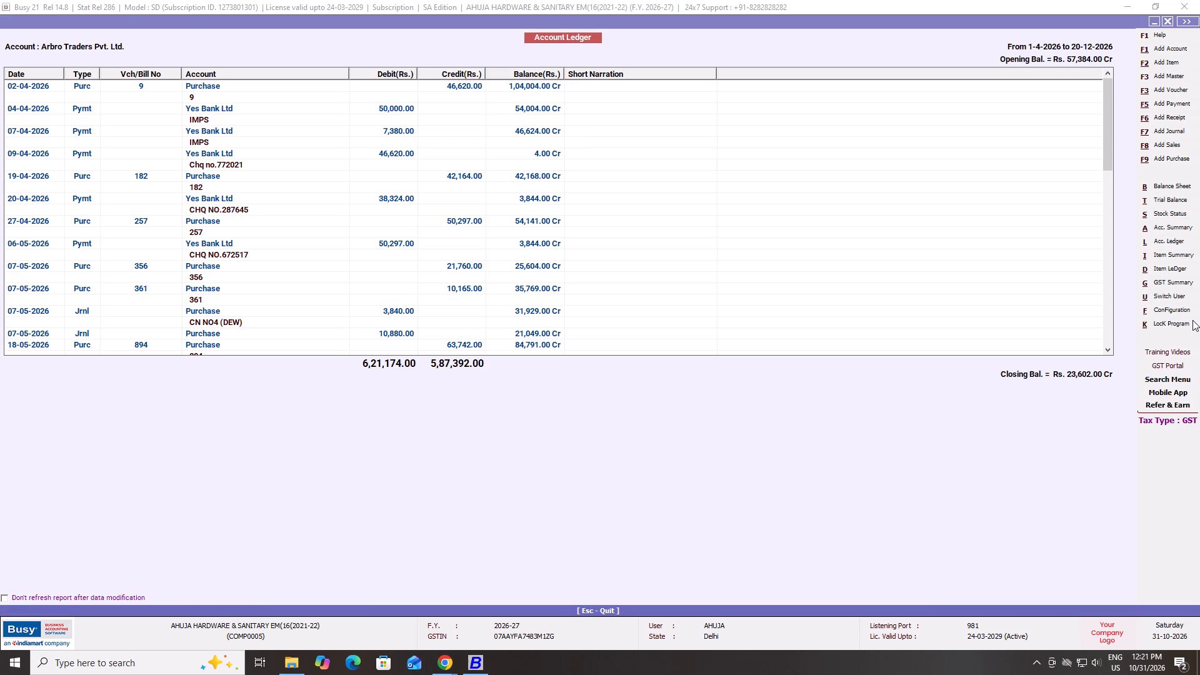
pyautogui.press('Return')
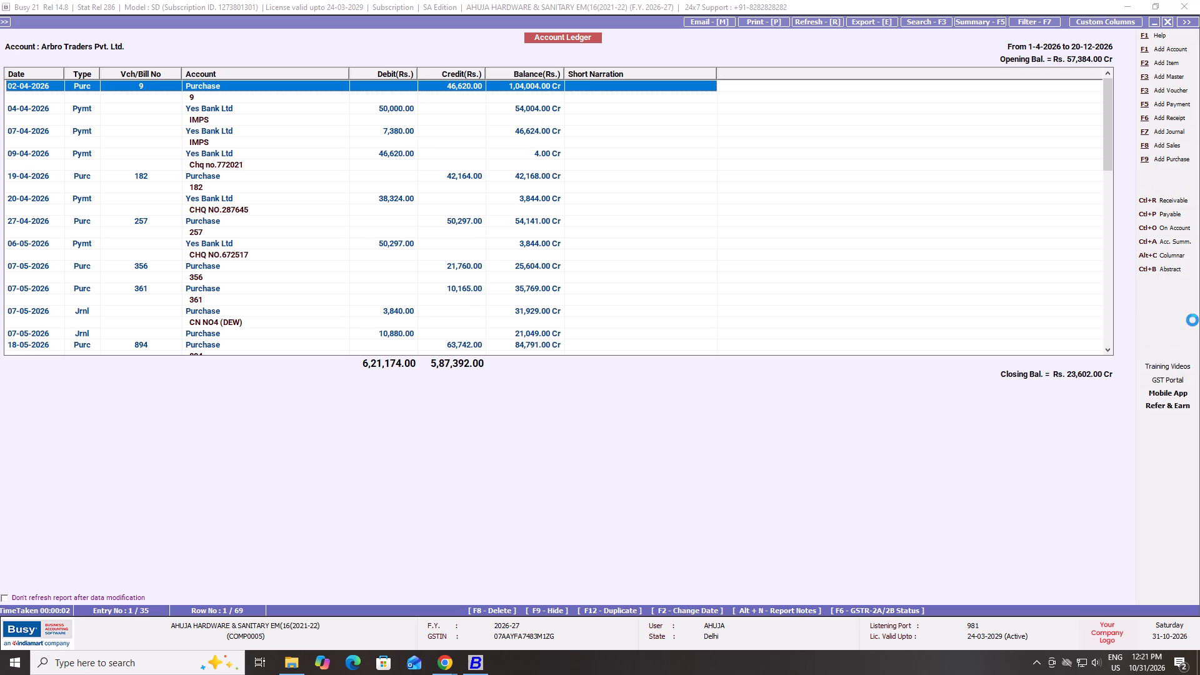
pyautogui.press('Return')
pyautogui.press('Tab')
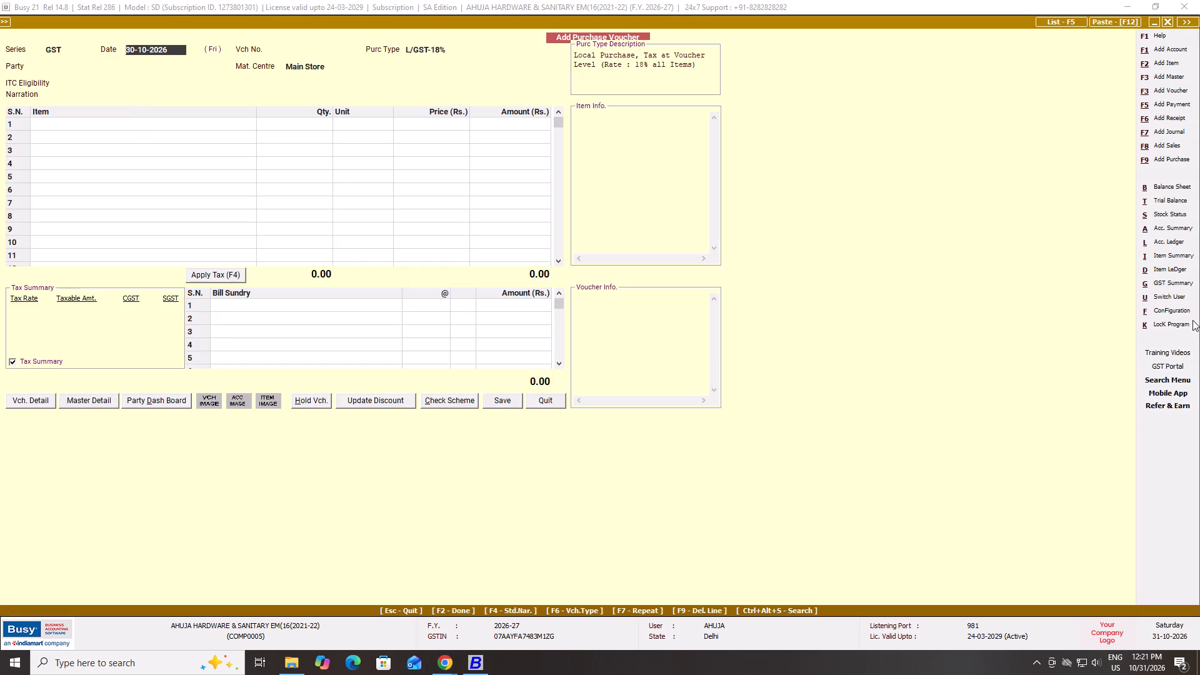
pyautogui.press('Return')
pyautogui.press('Tab')
# Enter voucher number 3169 and keep the purchase type L/GST-18%.
pyautogui.write('3169*')
pyautogui.press('Return')
pyautogui.press('Tab')
pyautogui.hotkey('shift', 'Tab')
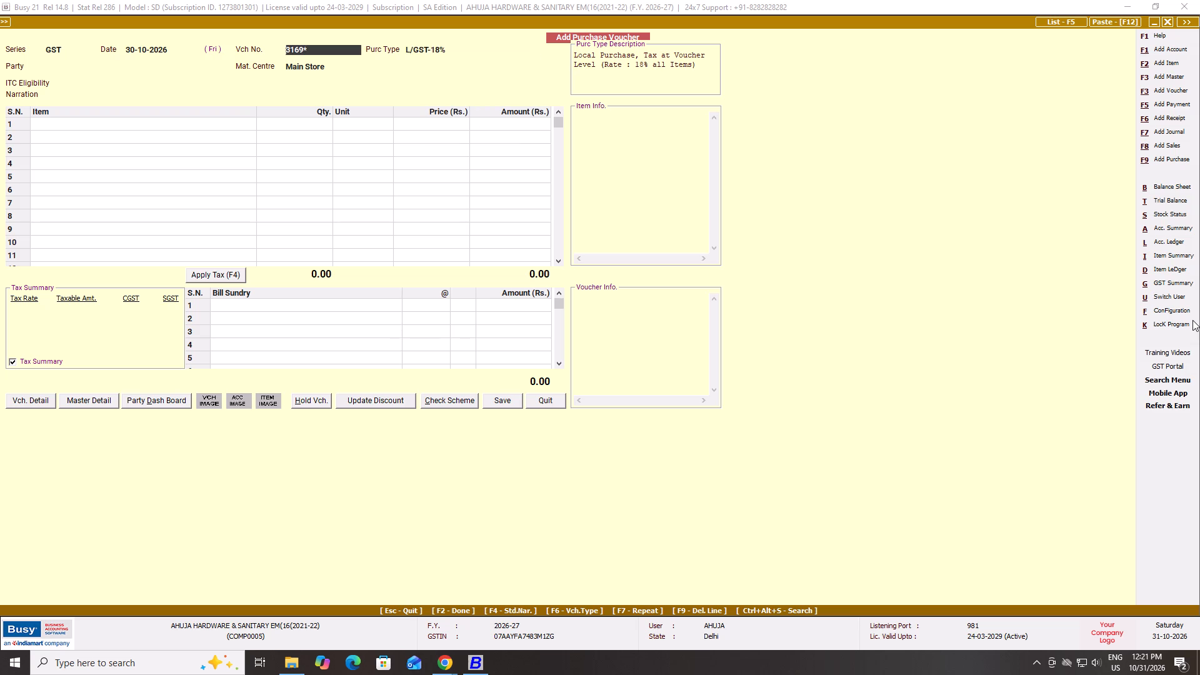
pyautogui.press('End')
pyautogui.press('BackSpace')
pyautogui.press('Return')
pyautogui.press('Tab')
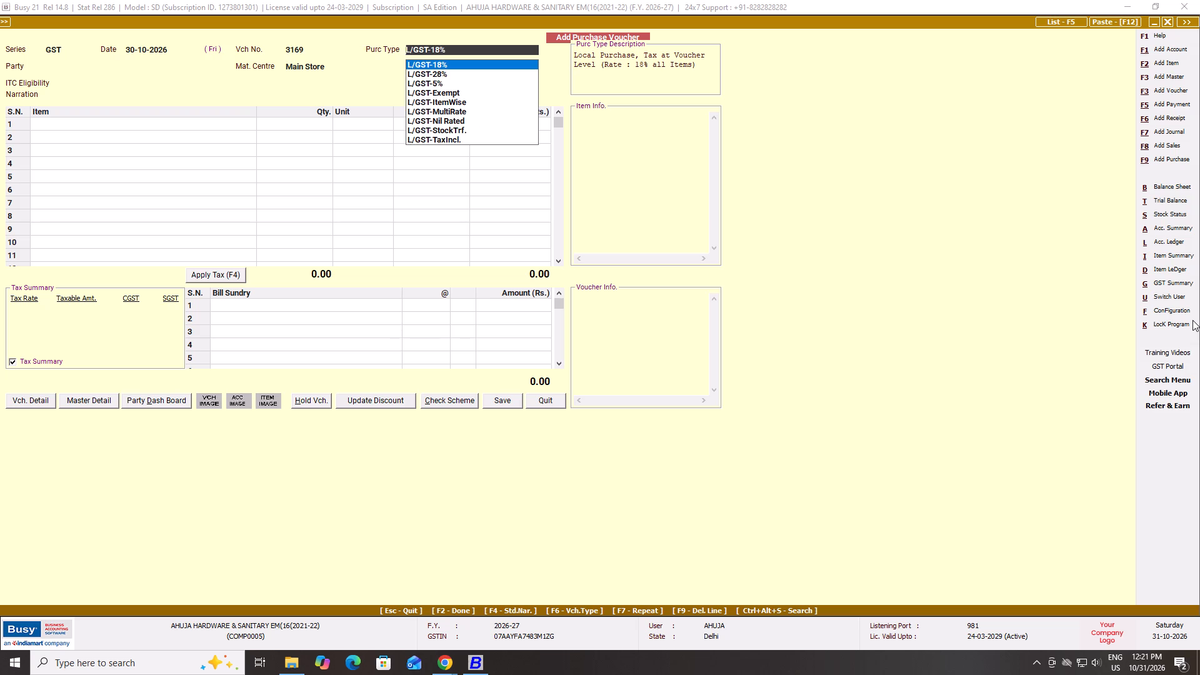
pyautogui.press('Return')
pyautogui.press('Tab')
# Set the party to Arbro Traders Pvt. Ltd., keeping Main Store and Input Goods/Services as ITC eligibility.
pyautogui.write('ARBRO TAR')
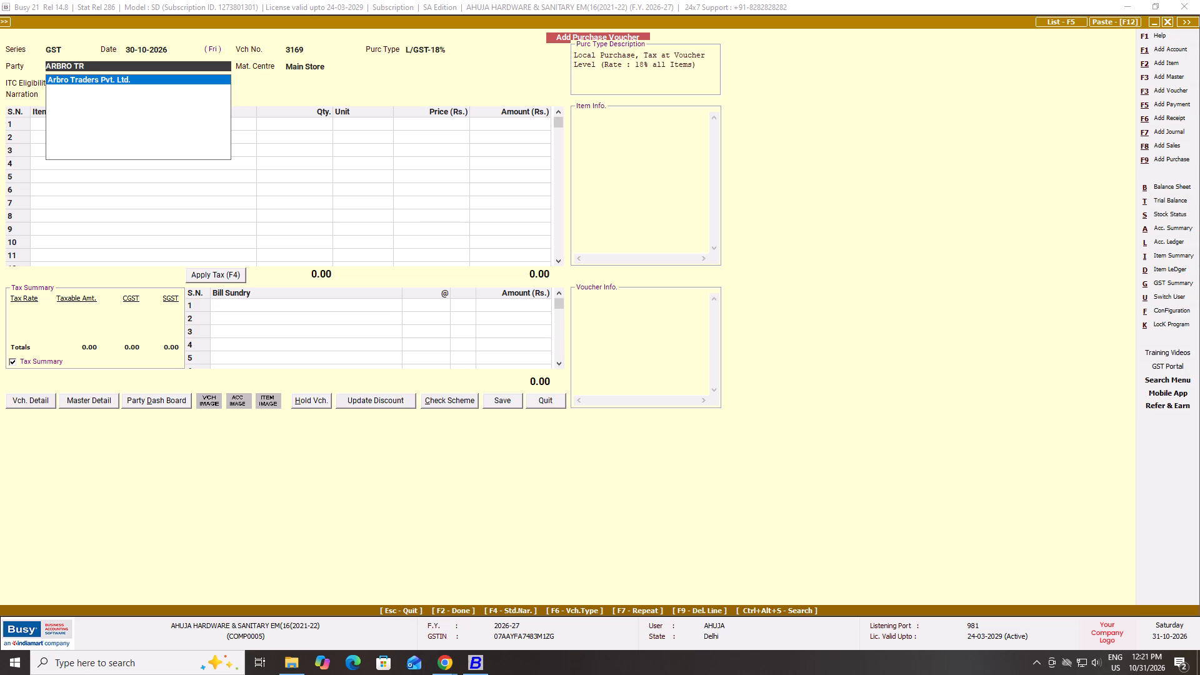
pyautogui.write('ADERS')
pyautogui.press('Return')
pyautogui.press('Tab')
pyautogui.press('Return')
pyautogui.press('Tab')
pyautogui.press('Return')
pyautogui.press('Tab')
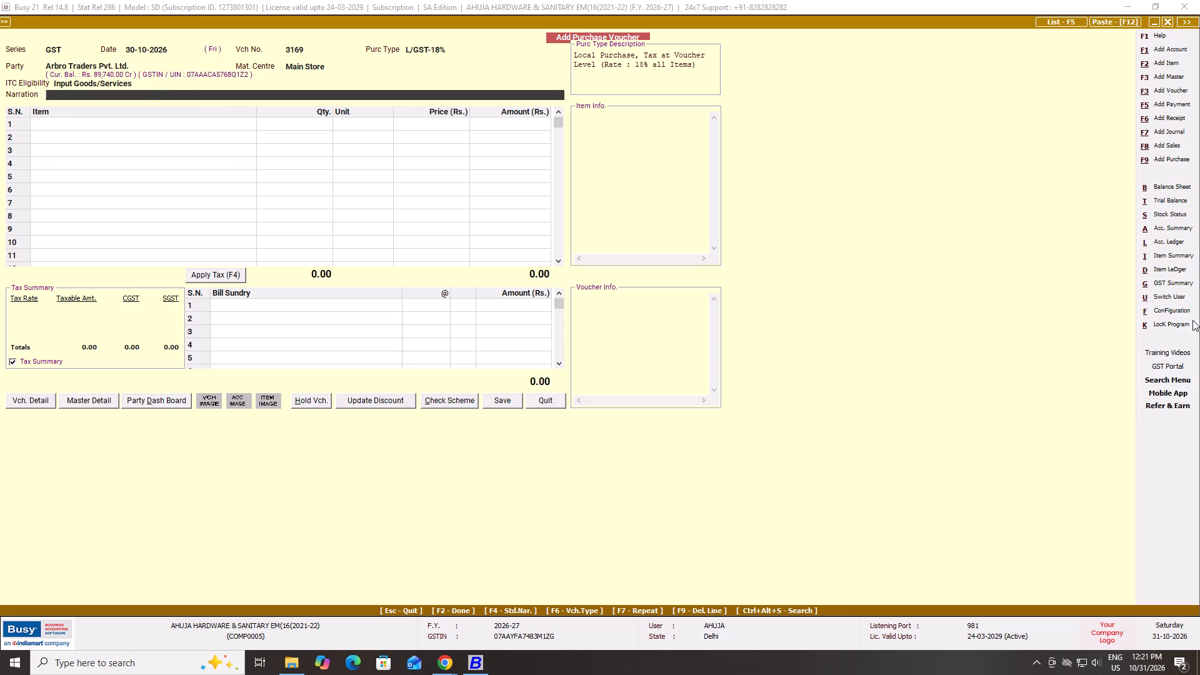
# Enter 3169 as the voucher's narration.
pyautogui.write('319')
pyautogui.press('BackSpace')
pyautogui.write('69')
pyautogui.press('Return')
pyautogui.press('Tab')
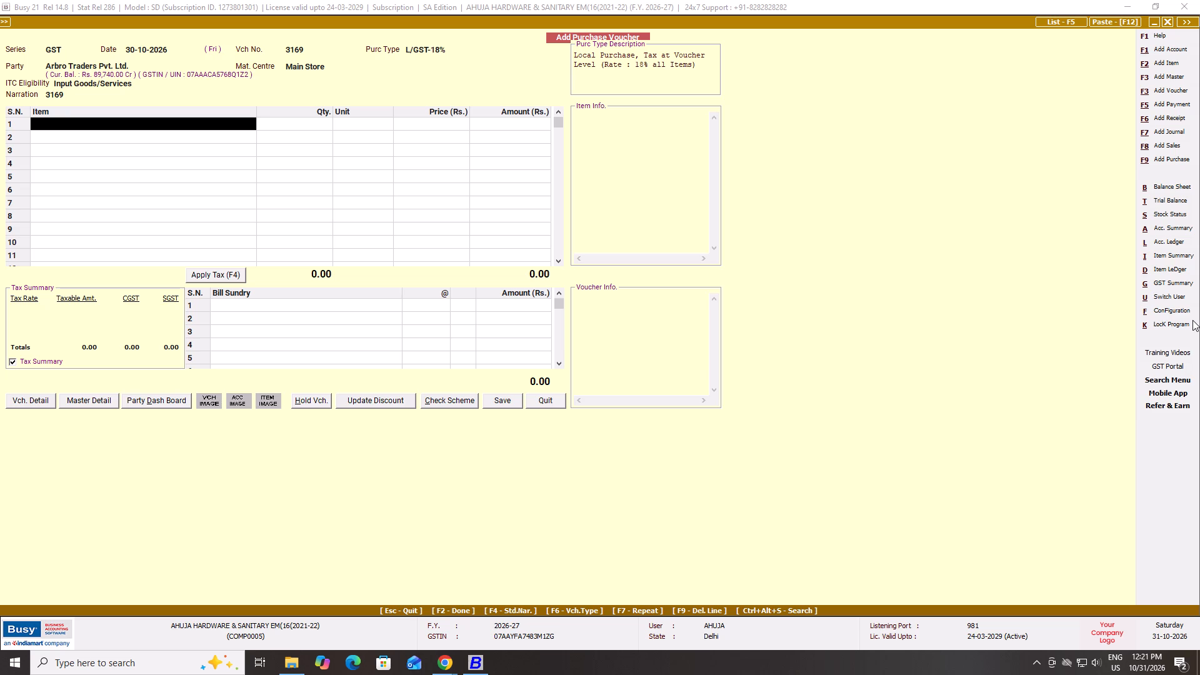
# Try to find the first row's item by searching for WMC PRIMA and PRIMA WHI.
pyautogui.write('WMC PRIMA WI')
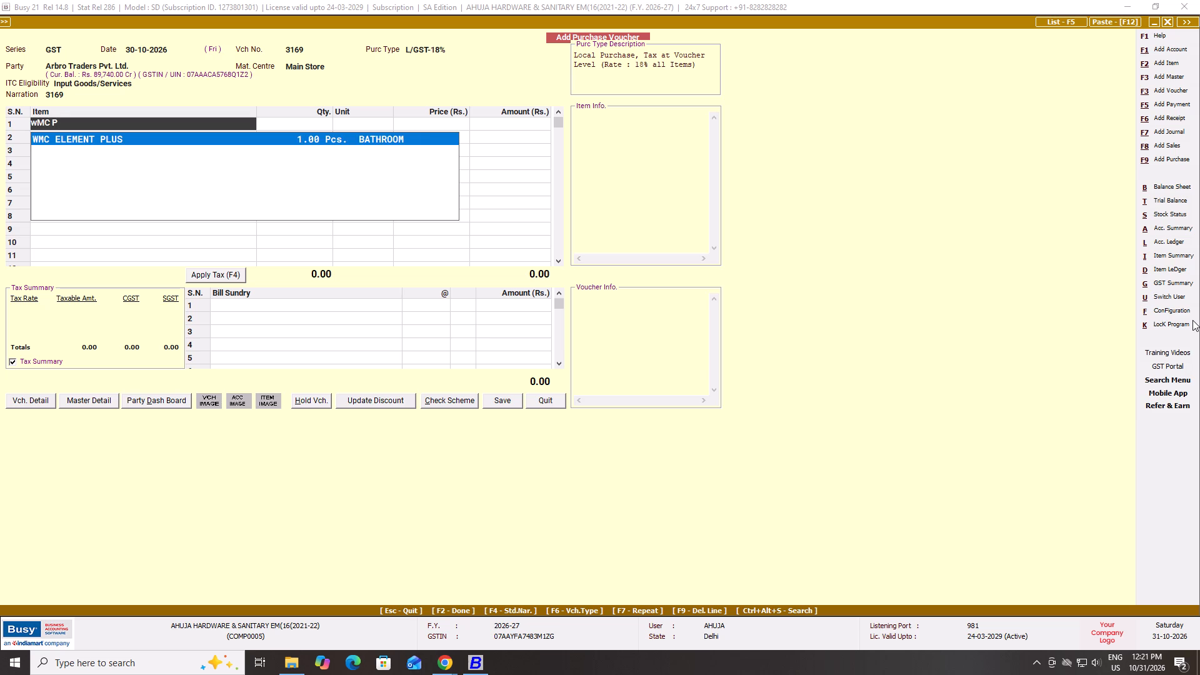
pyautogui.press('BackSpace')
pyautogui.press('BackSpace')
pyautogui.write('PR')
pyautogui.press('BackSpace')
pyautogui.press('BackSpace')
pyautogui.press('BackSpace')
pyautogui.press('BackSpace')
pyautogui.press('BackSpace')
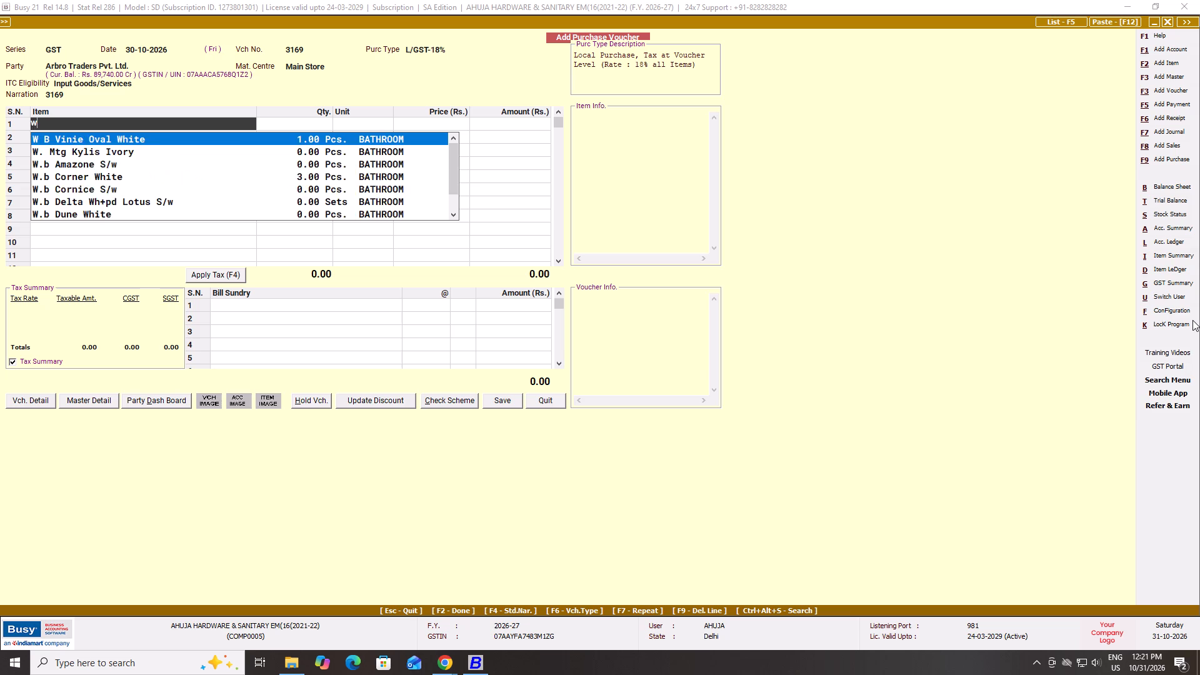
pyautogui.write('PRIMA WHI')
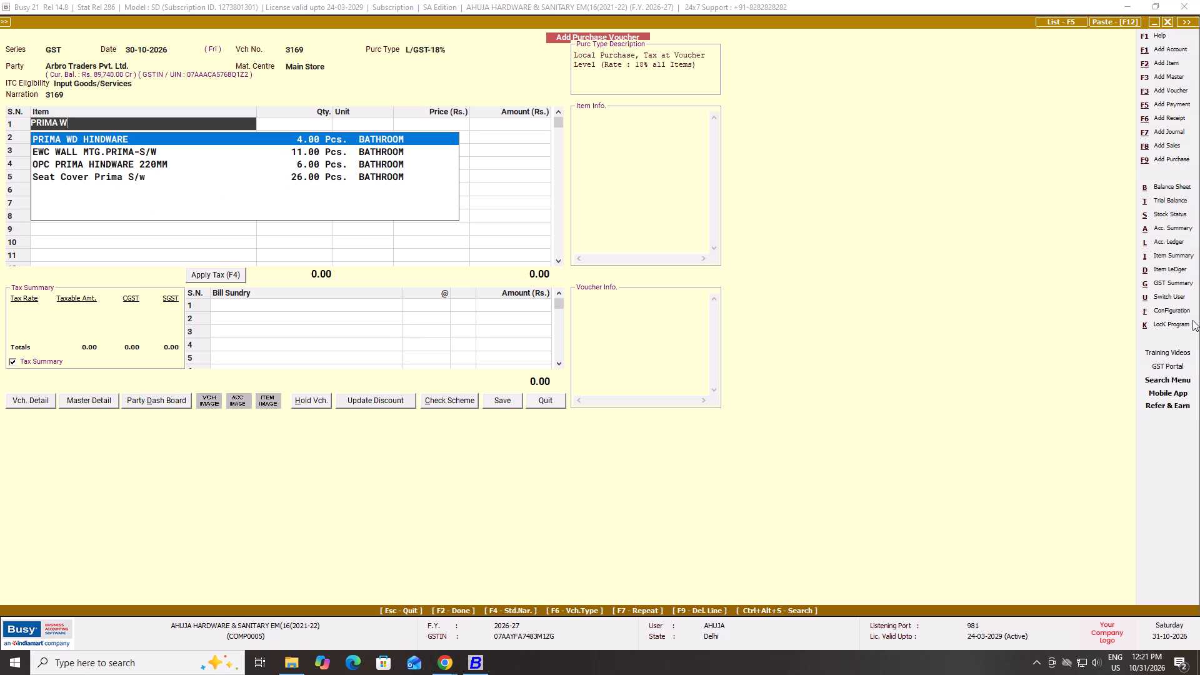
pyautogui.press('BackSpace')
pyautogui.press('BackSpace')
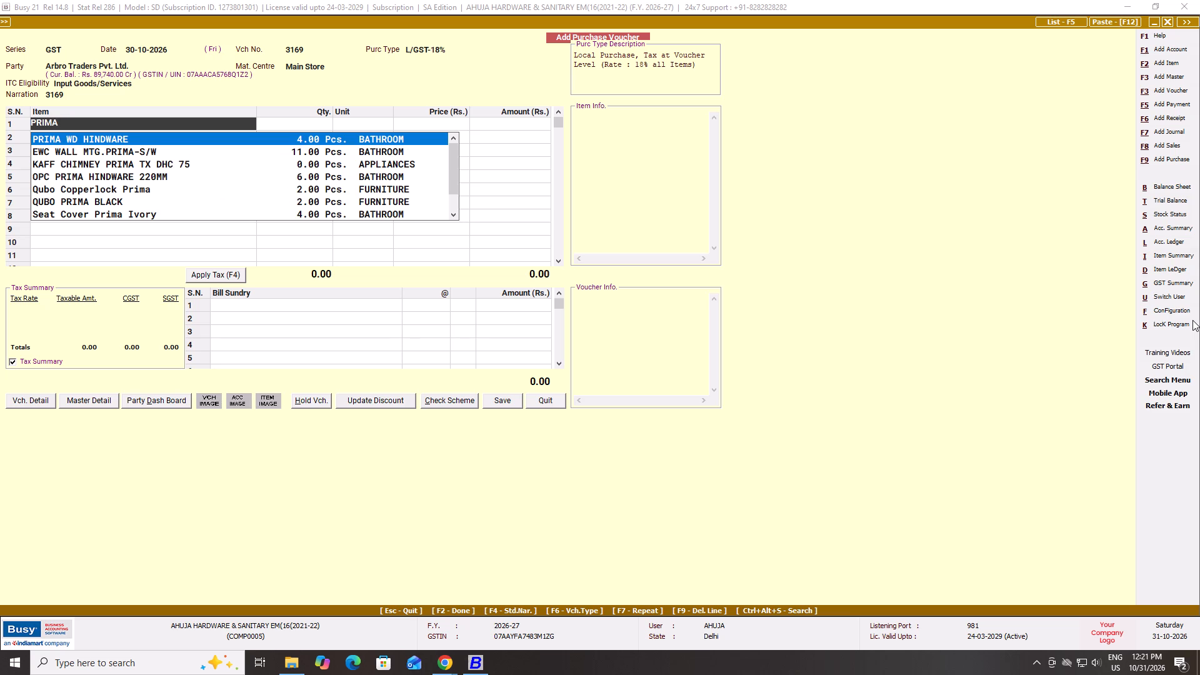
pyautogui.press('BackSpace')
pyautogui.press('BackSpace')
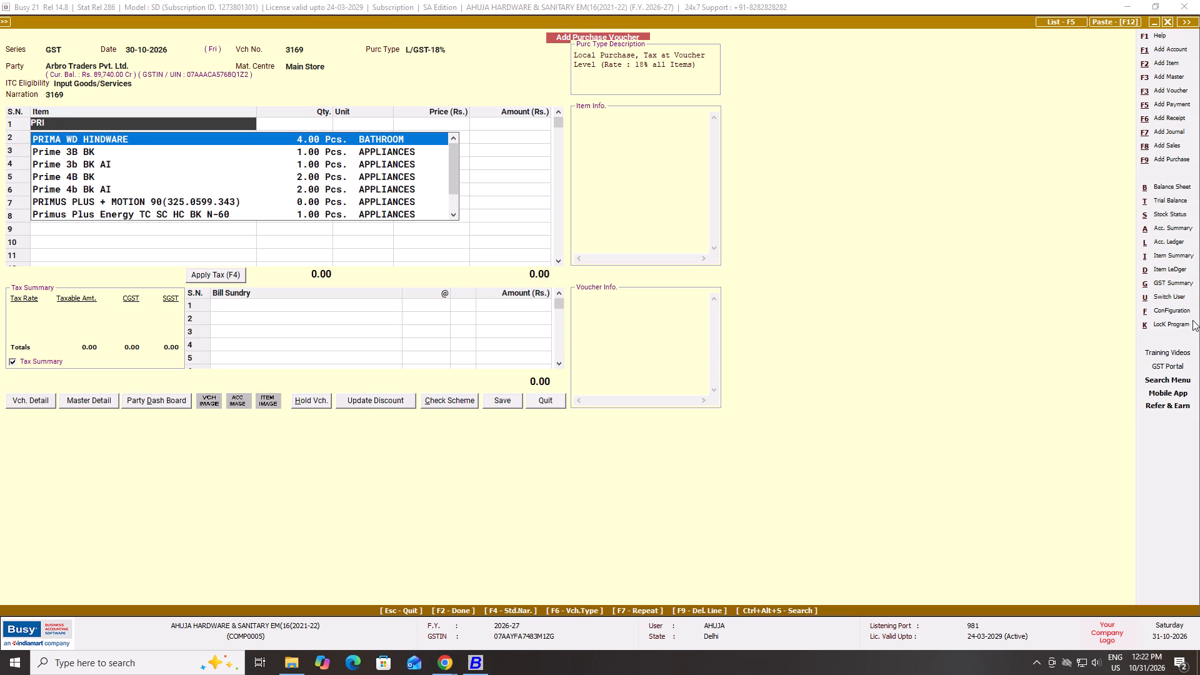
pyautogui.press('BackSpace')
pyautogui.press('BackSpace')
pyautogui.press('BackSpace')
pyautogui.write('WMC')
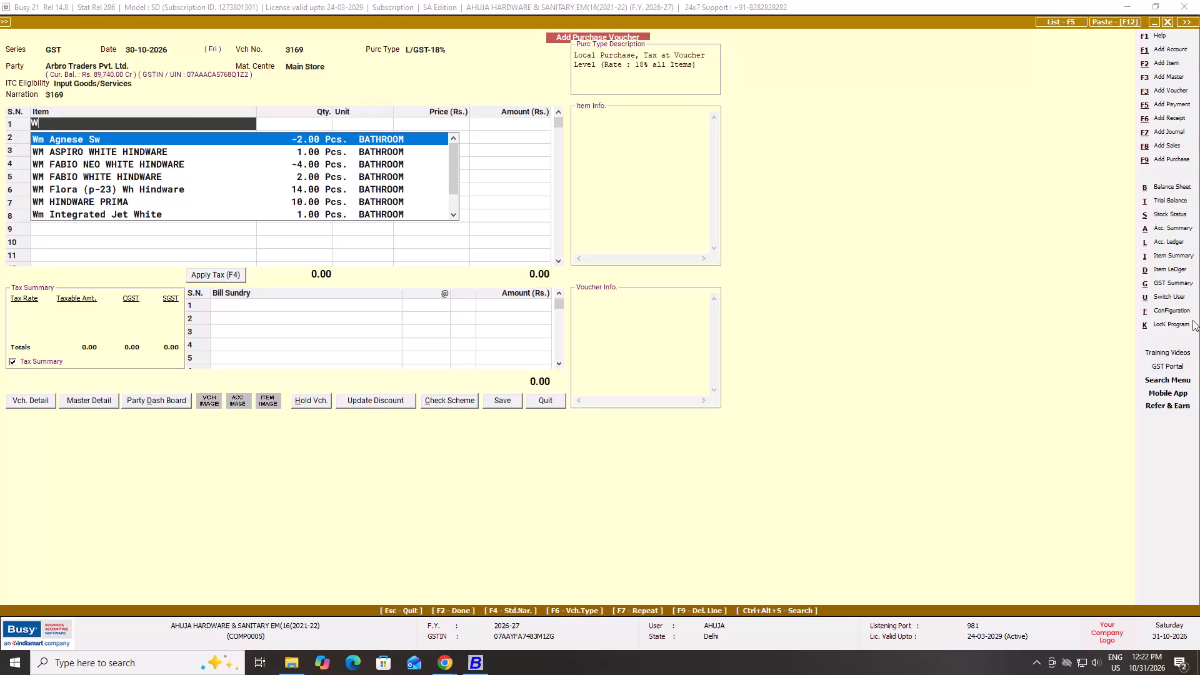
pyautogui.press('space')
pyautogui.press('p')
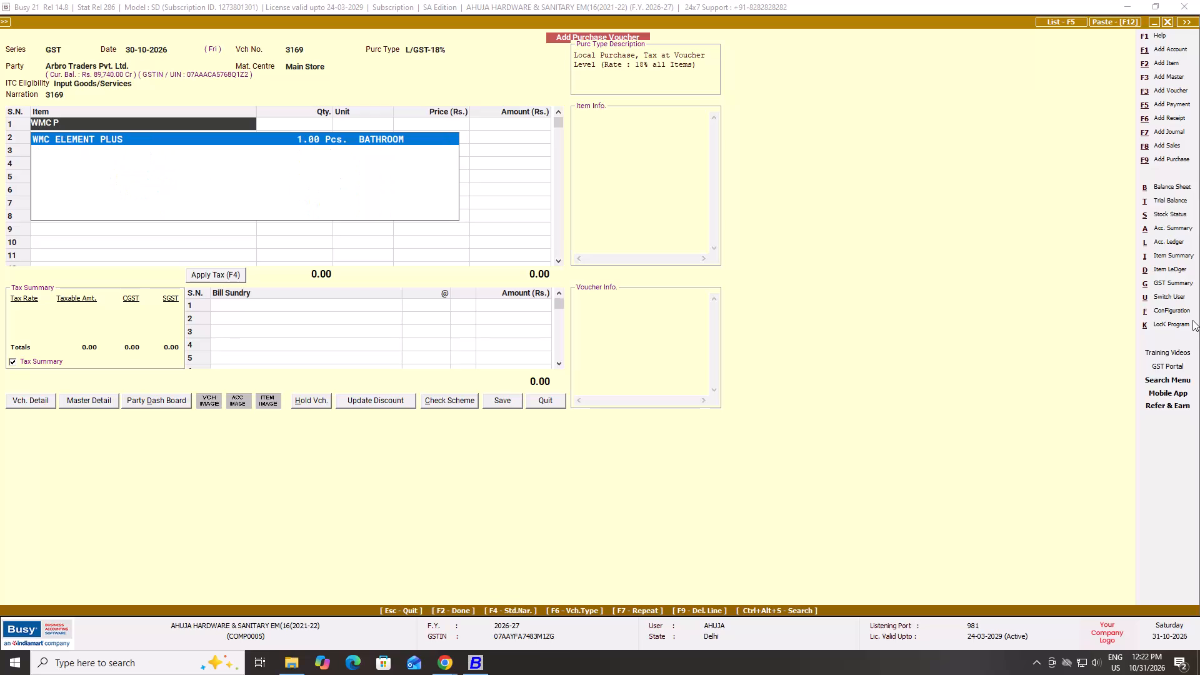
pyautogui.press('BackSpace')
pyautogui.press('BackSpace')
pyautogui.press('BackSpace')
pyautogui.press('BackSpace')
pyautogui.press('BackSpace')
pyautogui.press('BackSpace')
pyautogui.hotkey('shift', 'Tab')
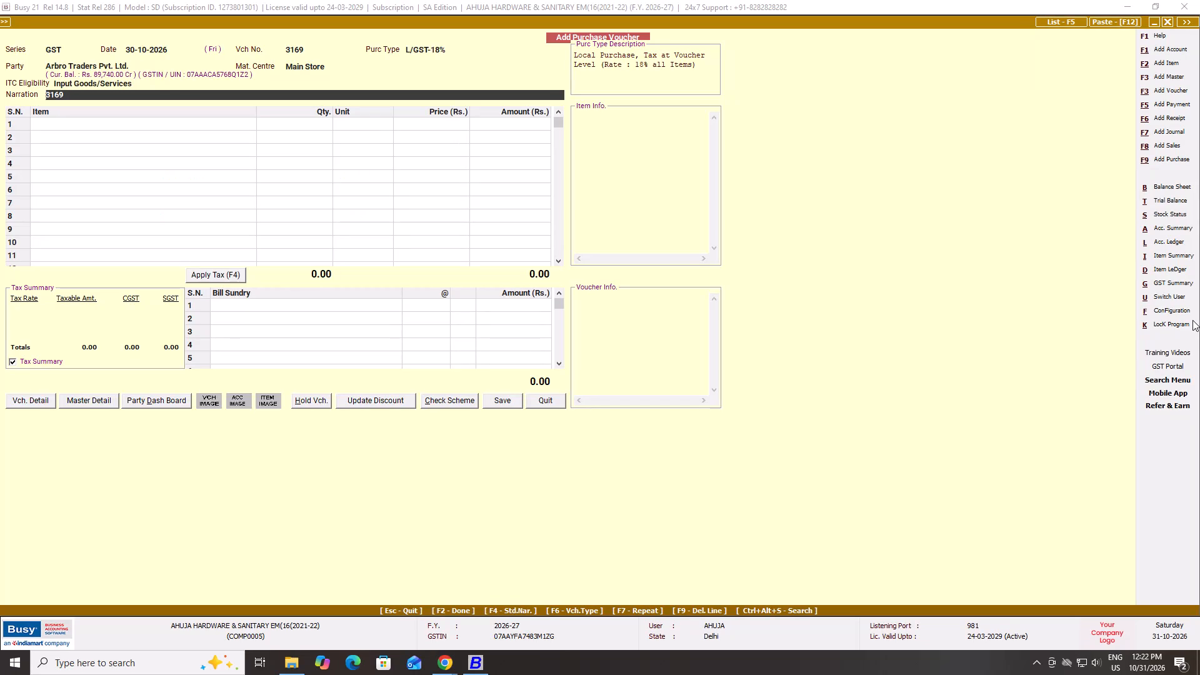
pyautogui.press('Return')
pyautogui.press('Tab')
# Add PRIMA WD HINDWARE as the first item with quantity 2 and price 5,122.46.
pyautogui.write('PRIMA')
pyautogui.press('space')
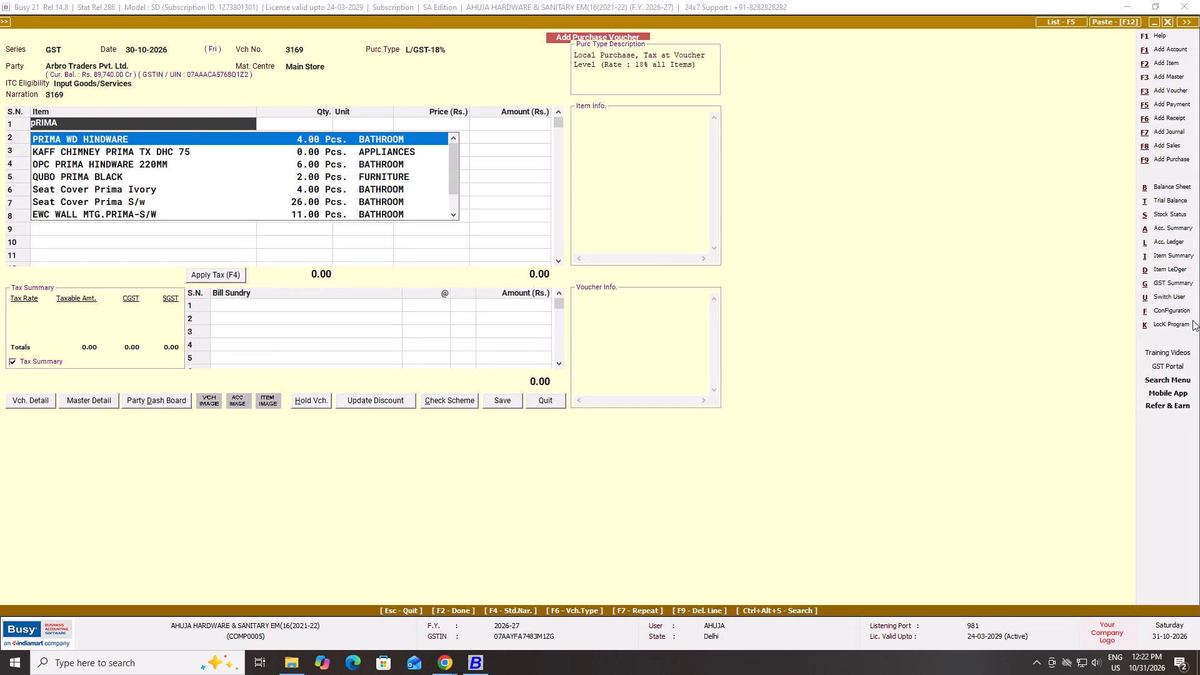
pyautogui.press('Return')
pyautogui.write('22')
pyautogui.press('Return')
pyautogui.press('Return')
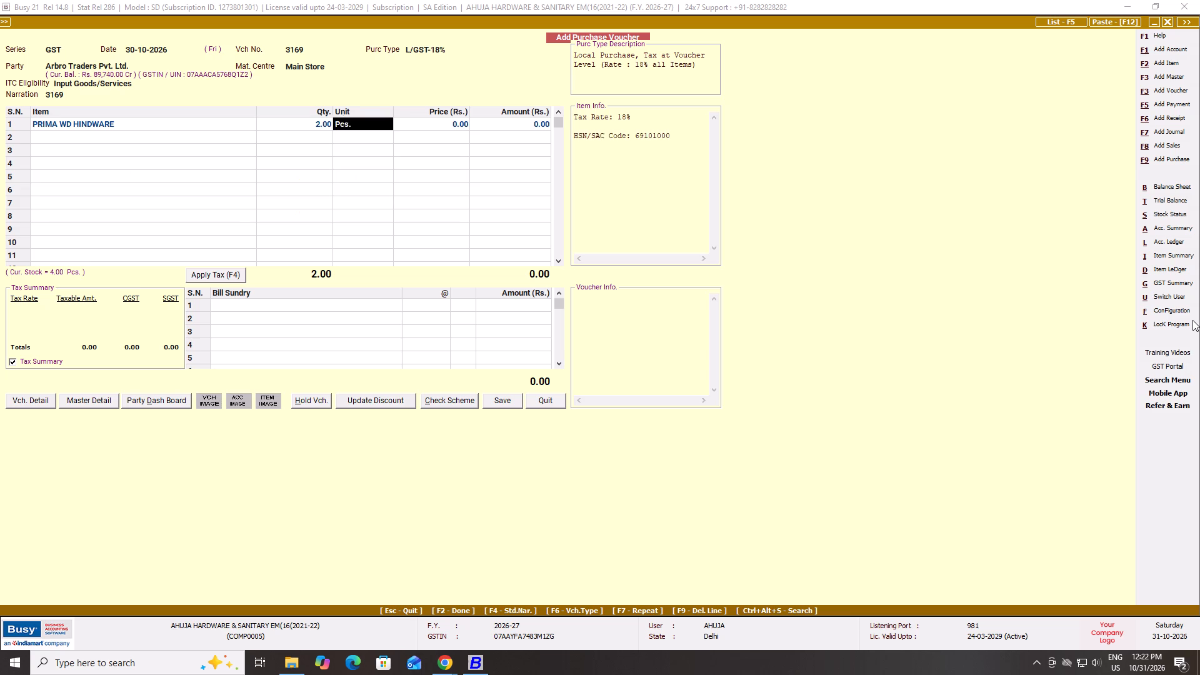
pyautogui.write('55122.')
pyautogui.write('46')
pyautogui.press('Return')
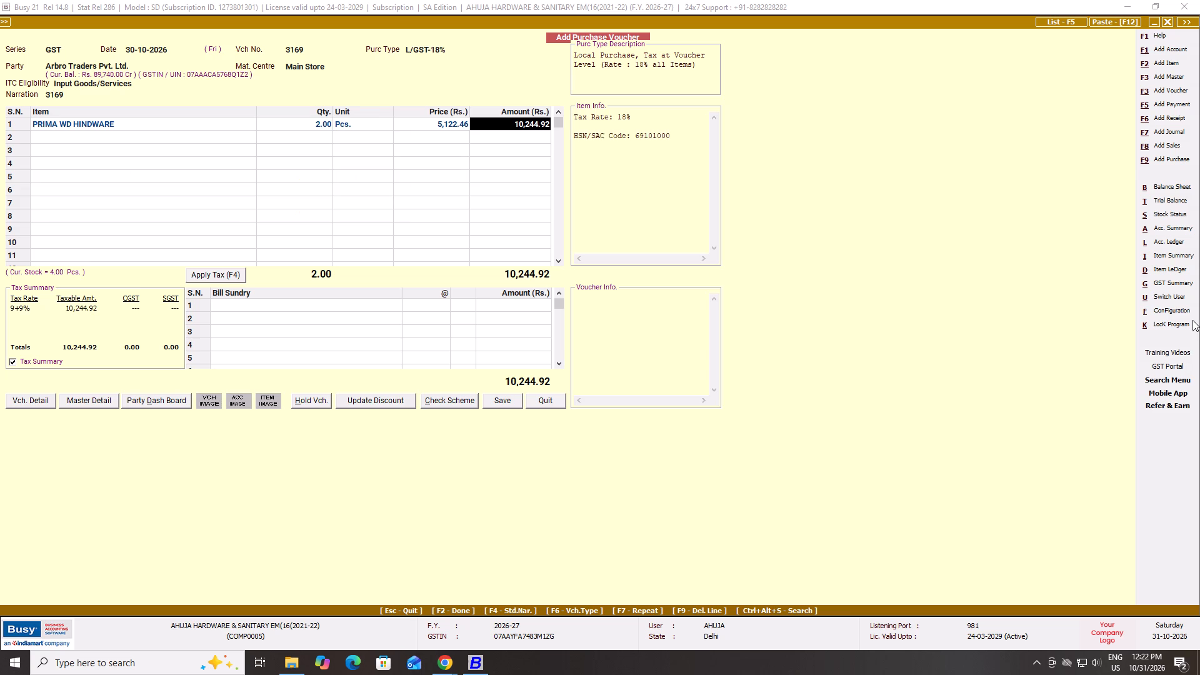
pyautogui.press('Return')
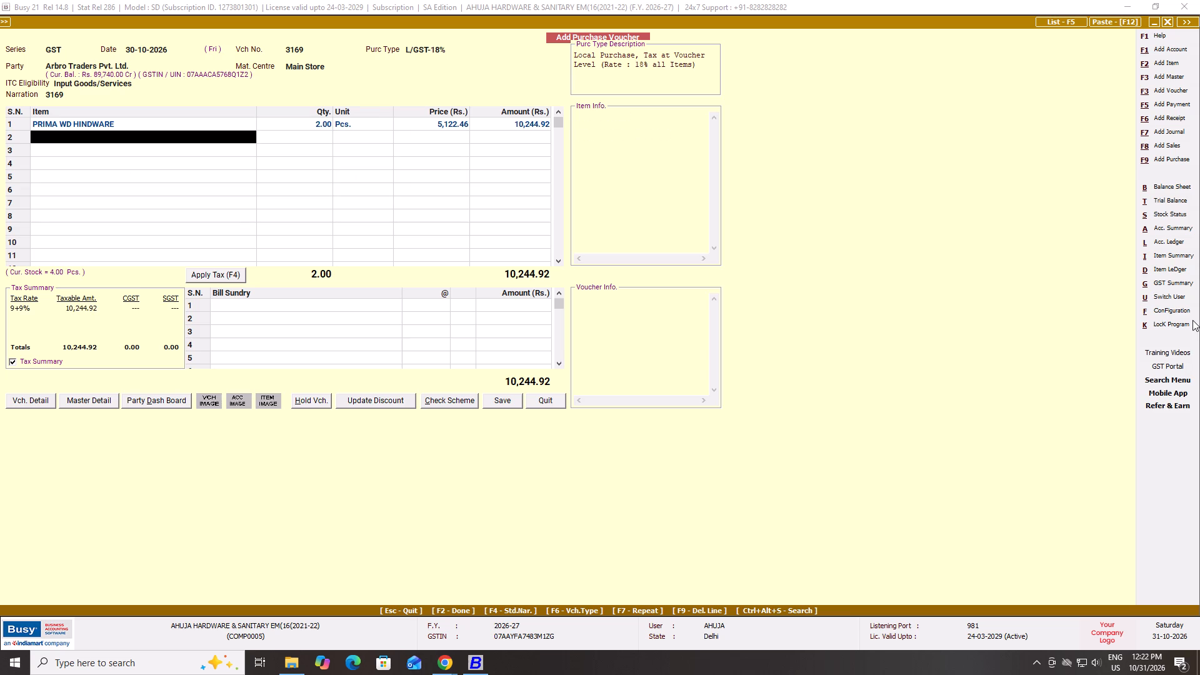
# Add 650029 FABIO WASHBASIN DIVERTOR UPPER as the second item with quantity 6 and price 2,444.24.
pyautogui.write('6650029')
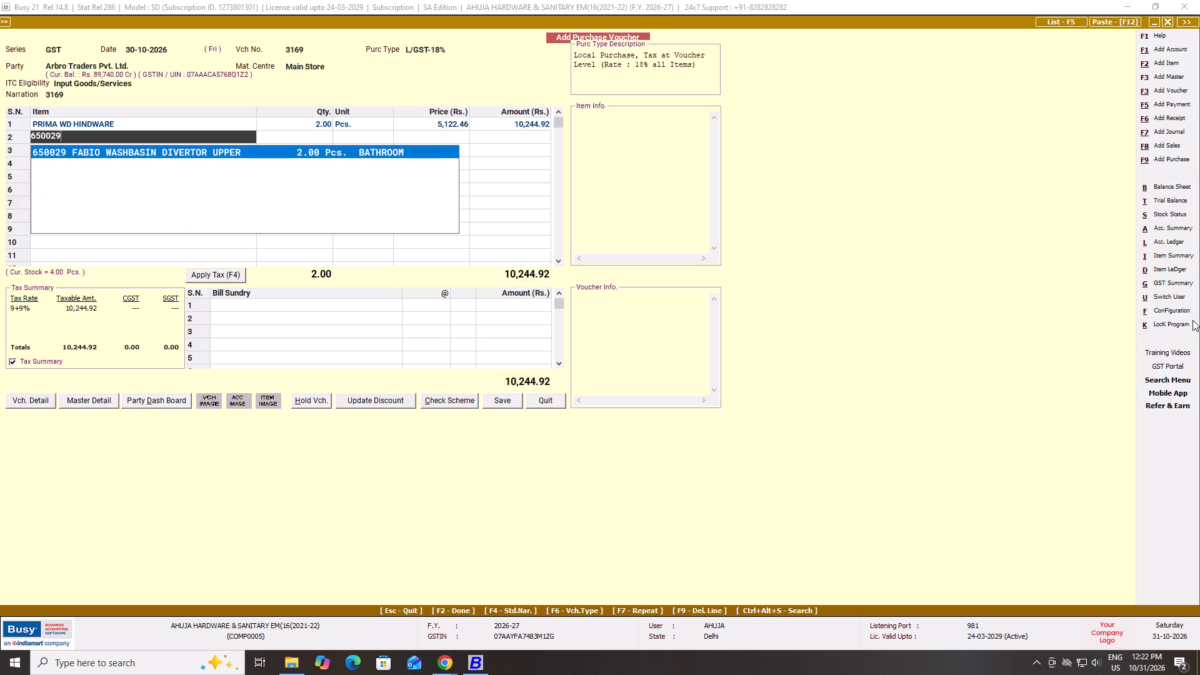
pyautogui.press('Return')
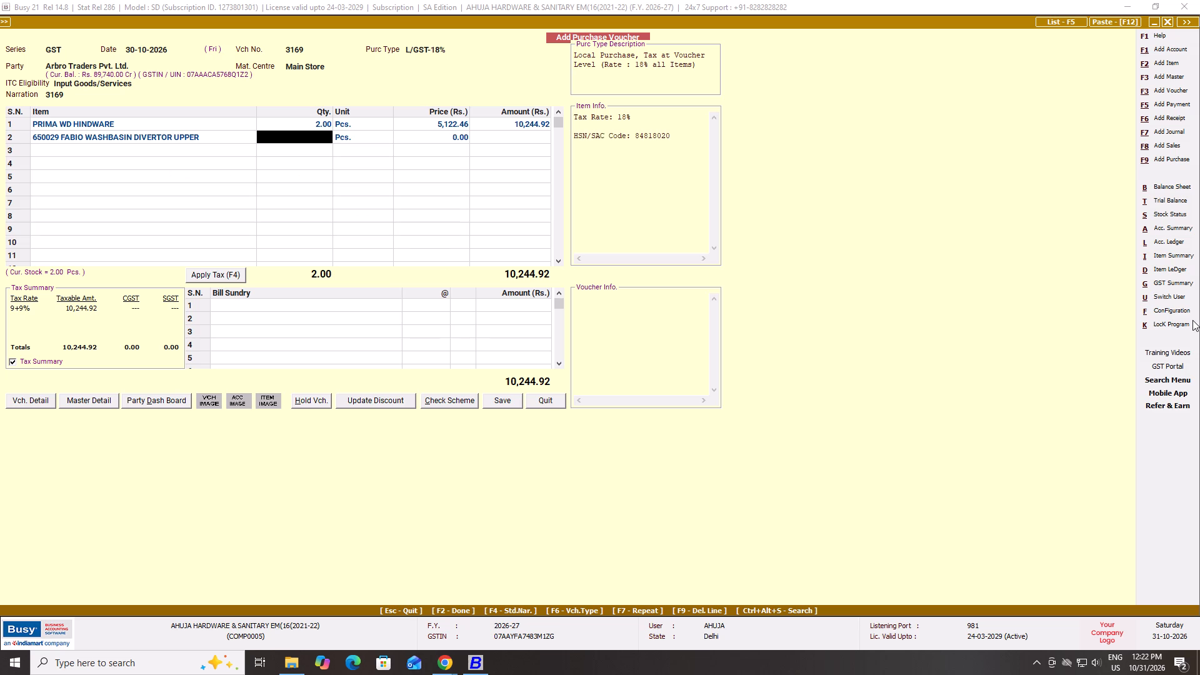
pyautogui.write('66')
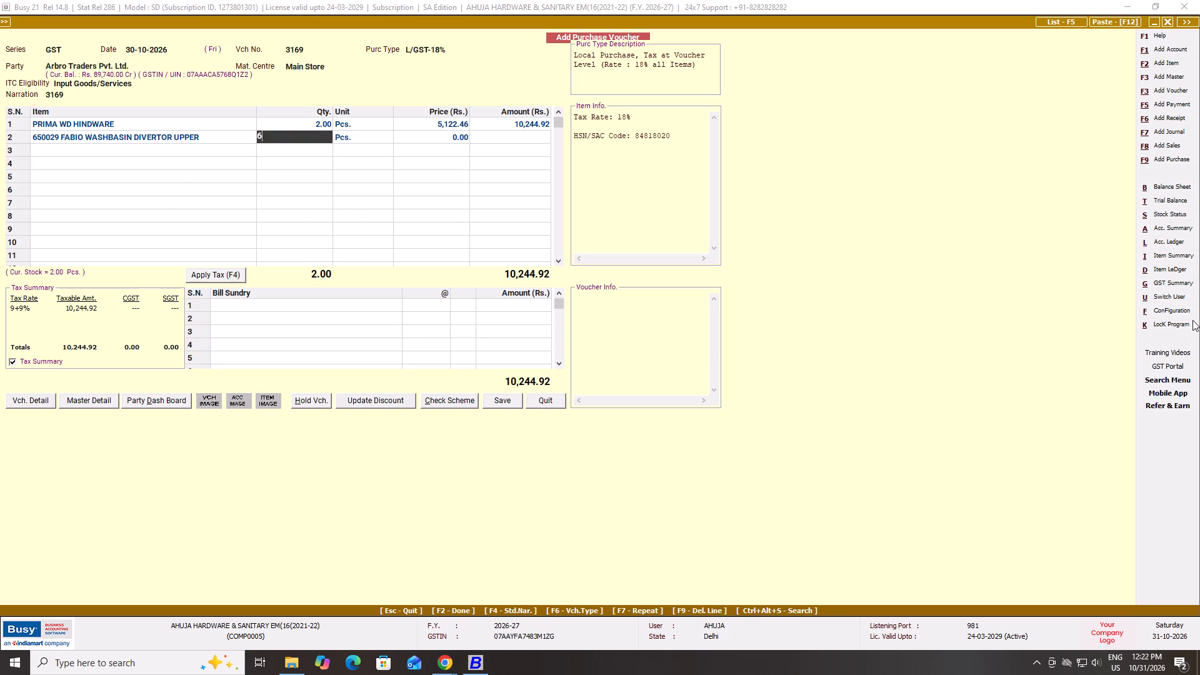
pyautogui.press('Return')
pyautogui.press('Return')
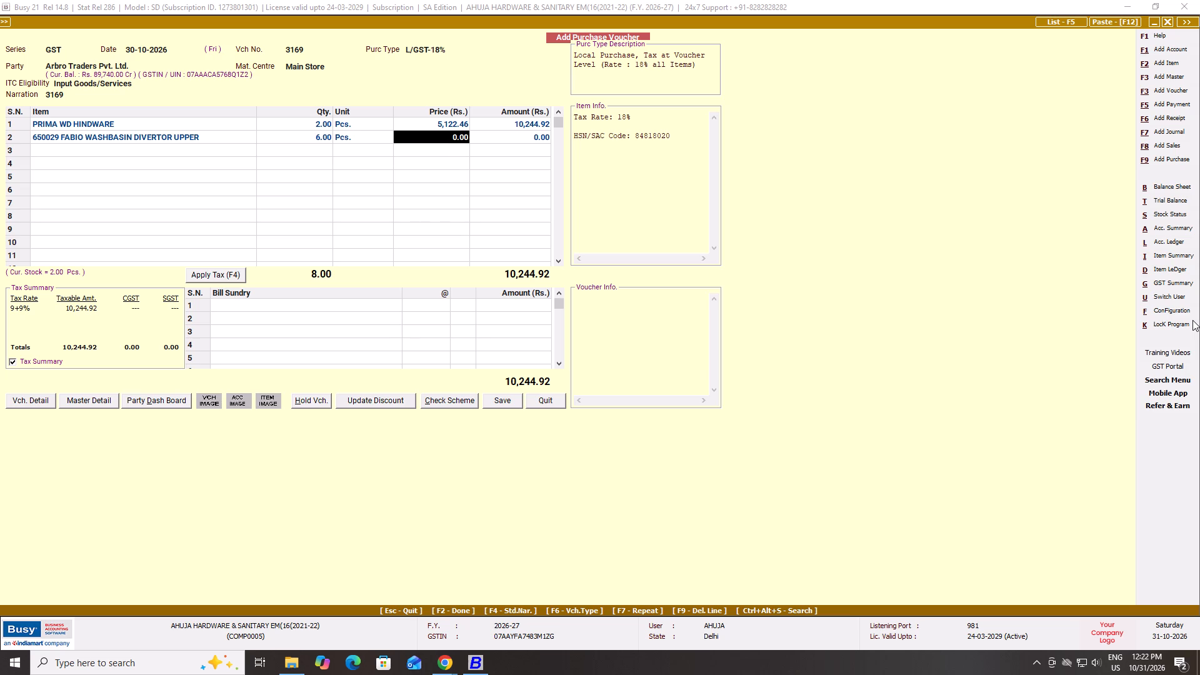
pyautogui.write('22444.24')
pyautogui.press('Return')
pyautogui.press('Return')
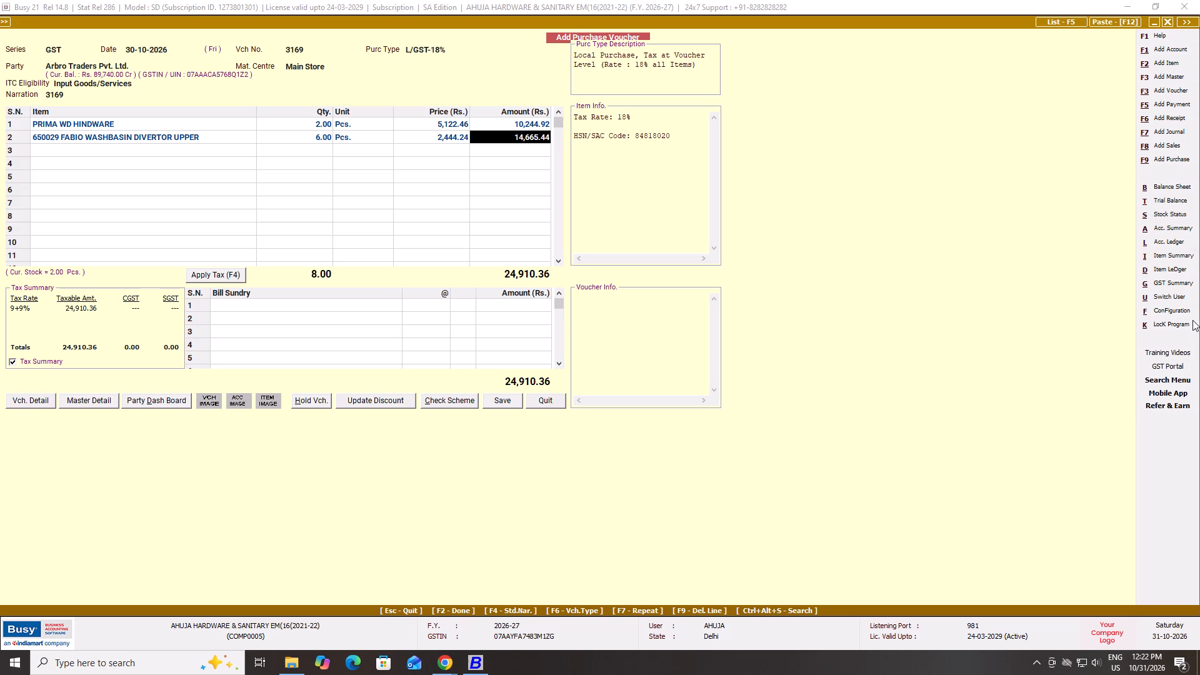
# Add 650004 FABIO BIB COCK as the third item with quantity 4 and price 995.59.
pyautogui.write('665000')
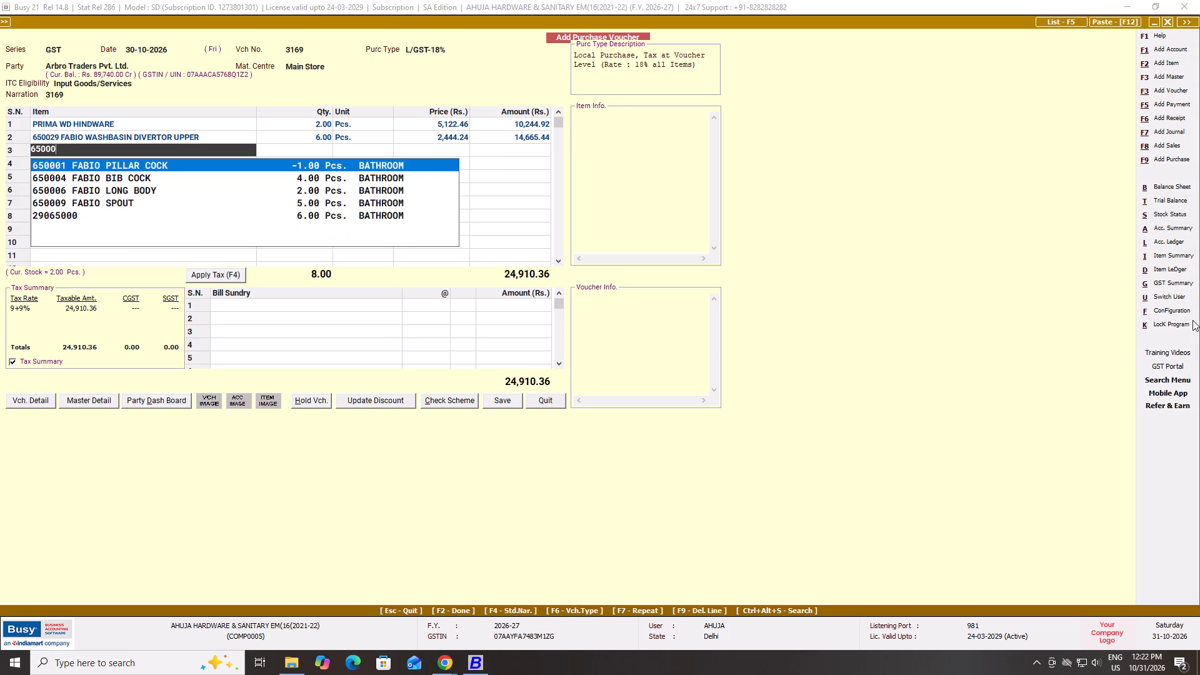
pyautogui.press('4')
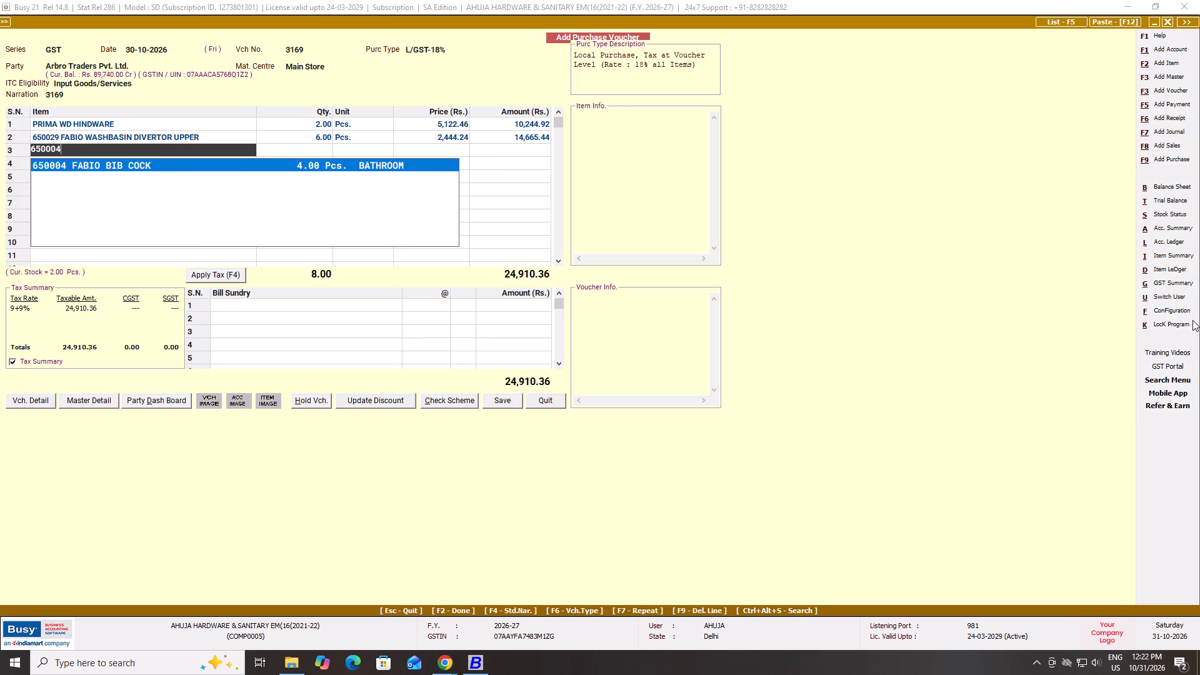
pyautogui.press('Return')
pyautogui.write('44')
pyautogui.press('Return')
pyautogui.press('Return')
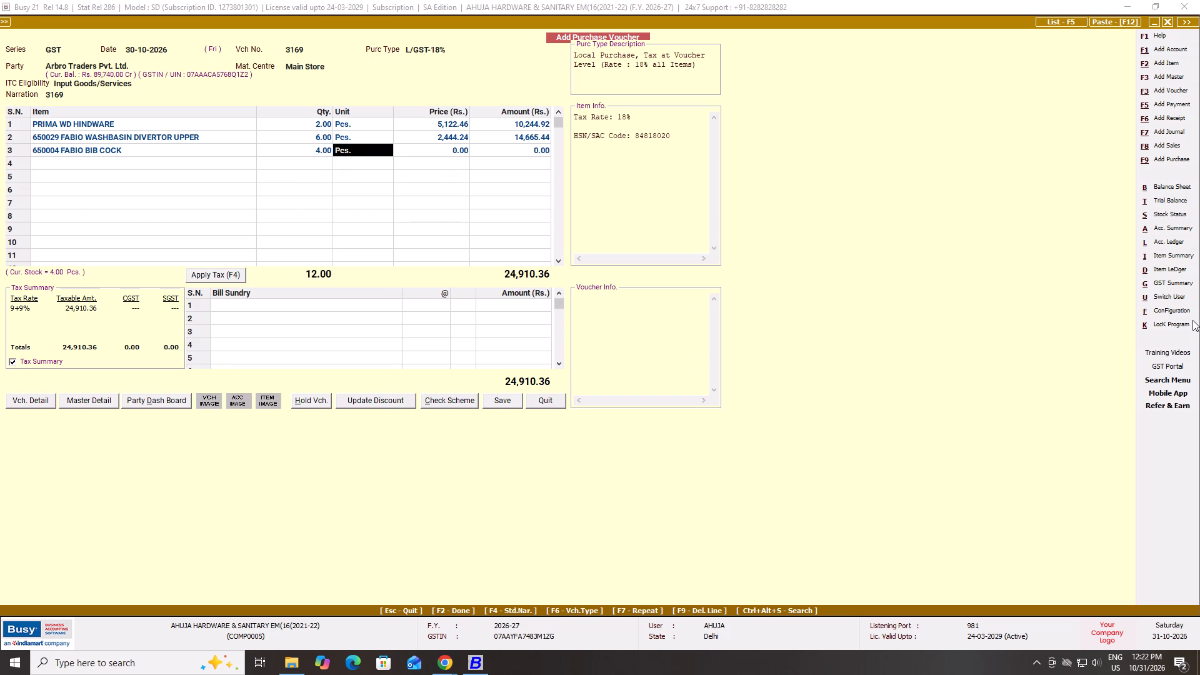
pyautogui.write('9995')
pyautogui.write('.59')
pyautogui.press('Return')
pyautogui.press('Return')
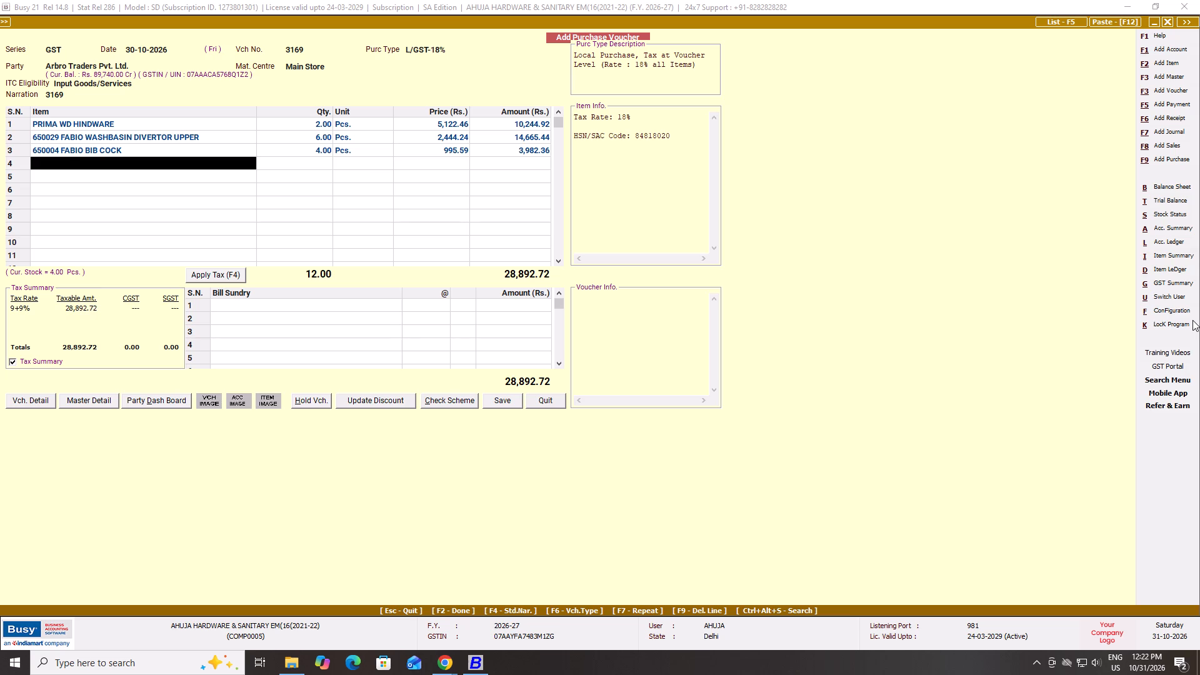
# Add 650010 FABIO TIP TOP SPOUT as the fourth item with quantity 2 and price 1,526.95.
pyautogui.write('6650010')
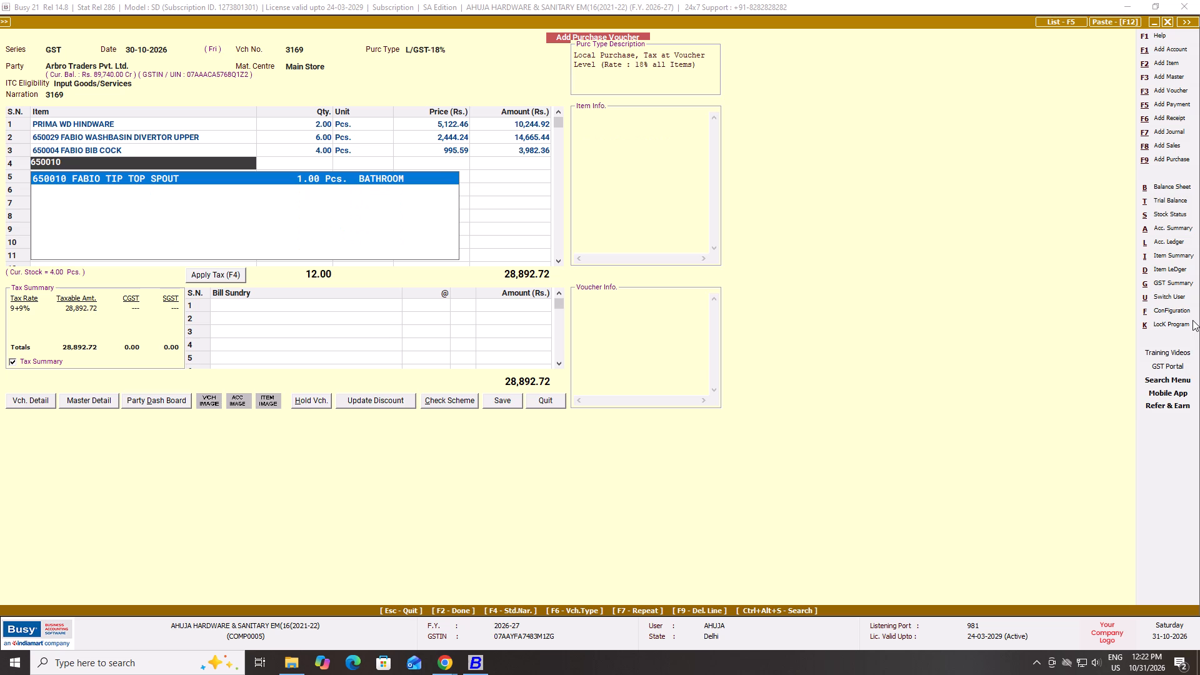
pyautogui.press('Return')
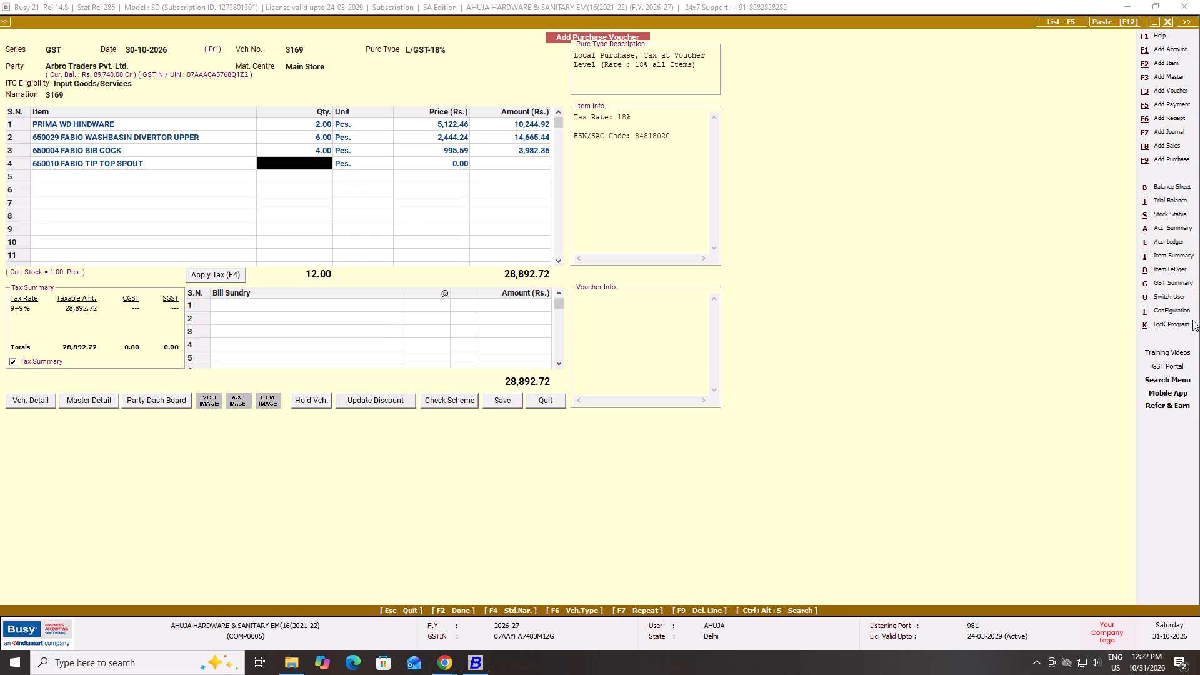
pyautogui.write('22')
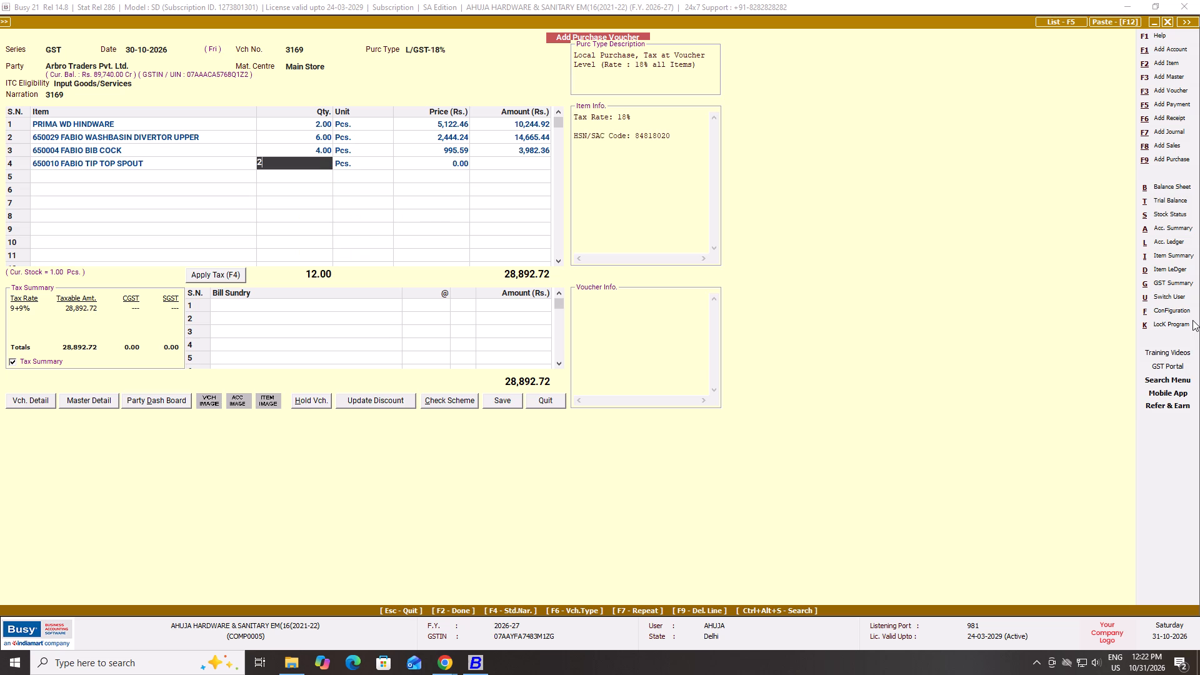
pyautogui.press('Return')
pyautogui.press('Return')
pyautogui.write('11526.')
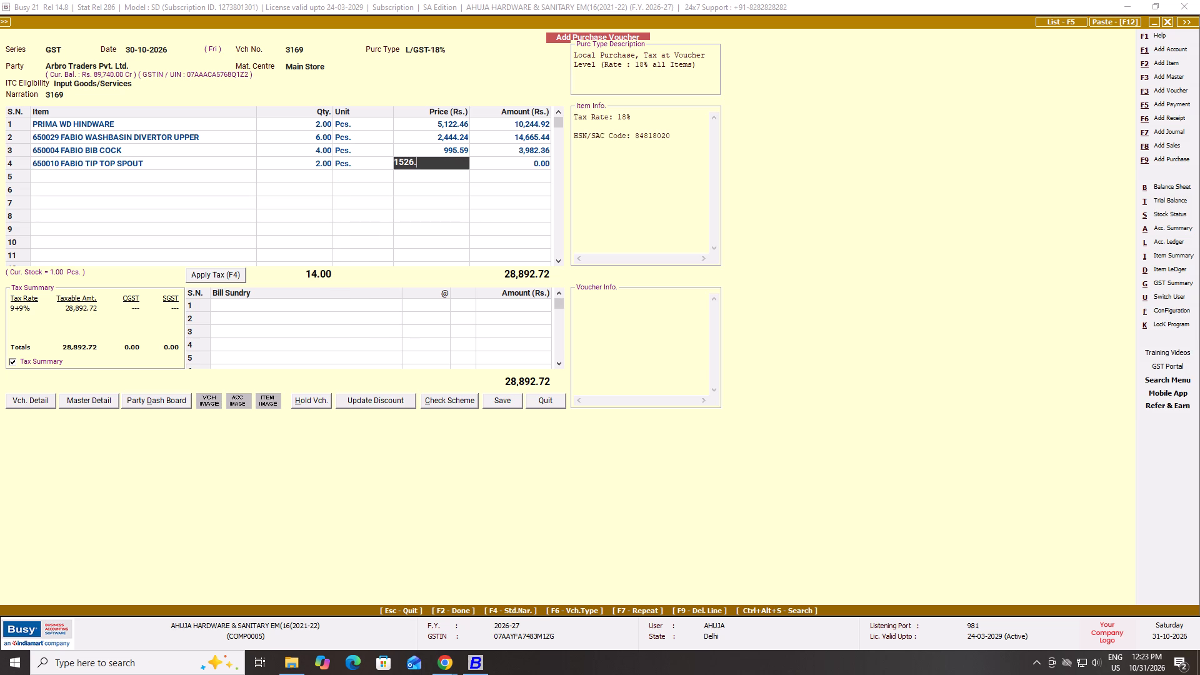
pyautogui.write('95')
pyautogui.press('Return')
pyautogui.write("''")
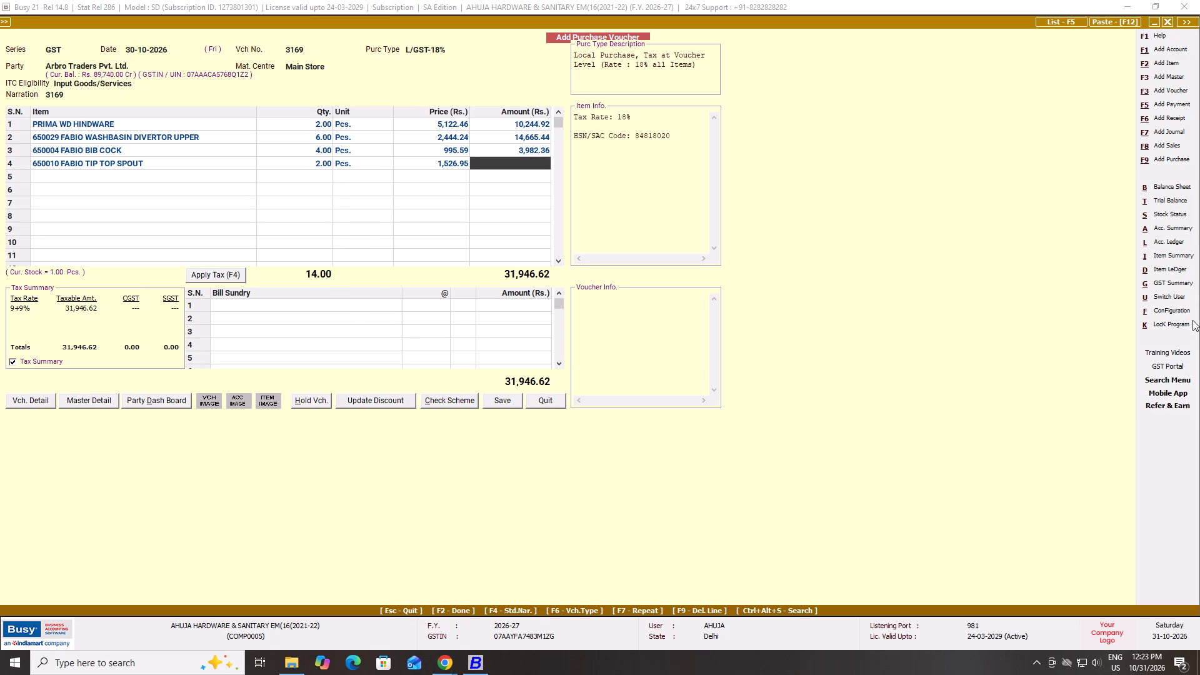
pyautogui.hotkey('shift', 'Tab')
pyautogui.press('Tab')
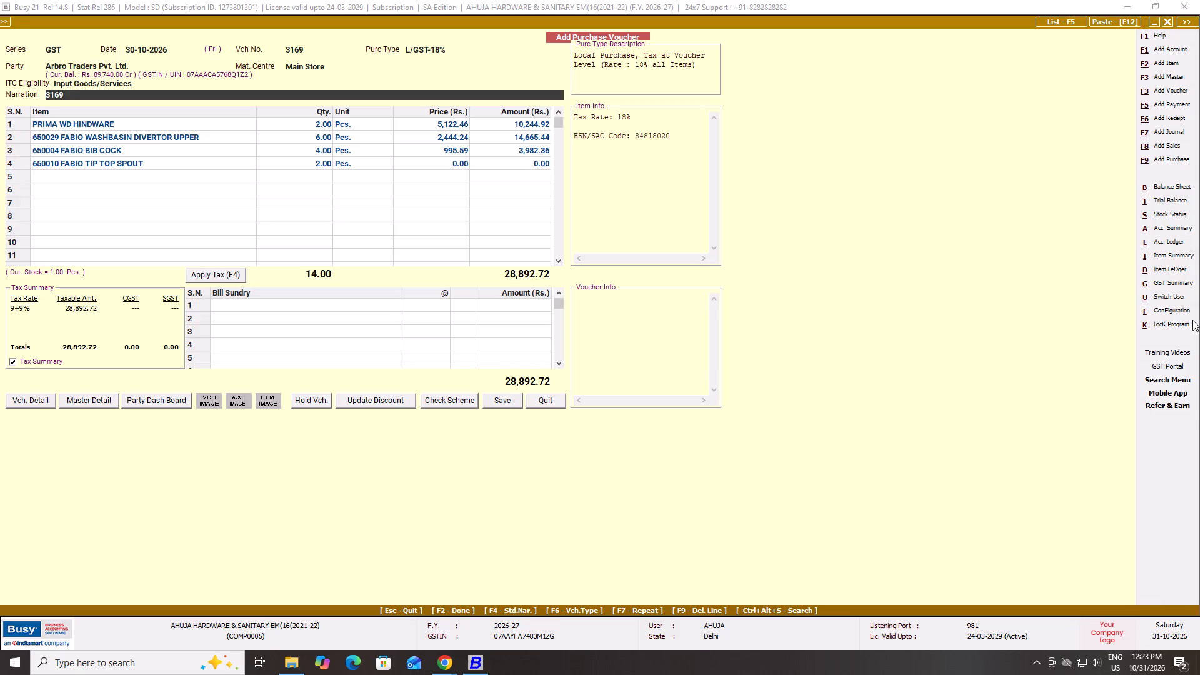
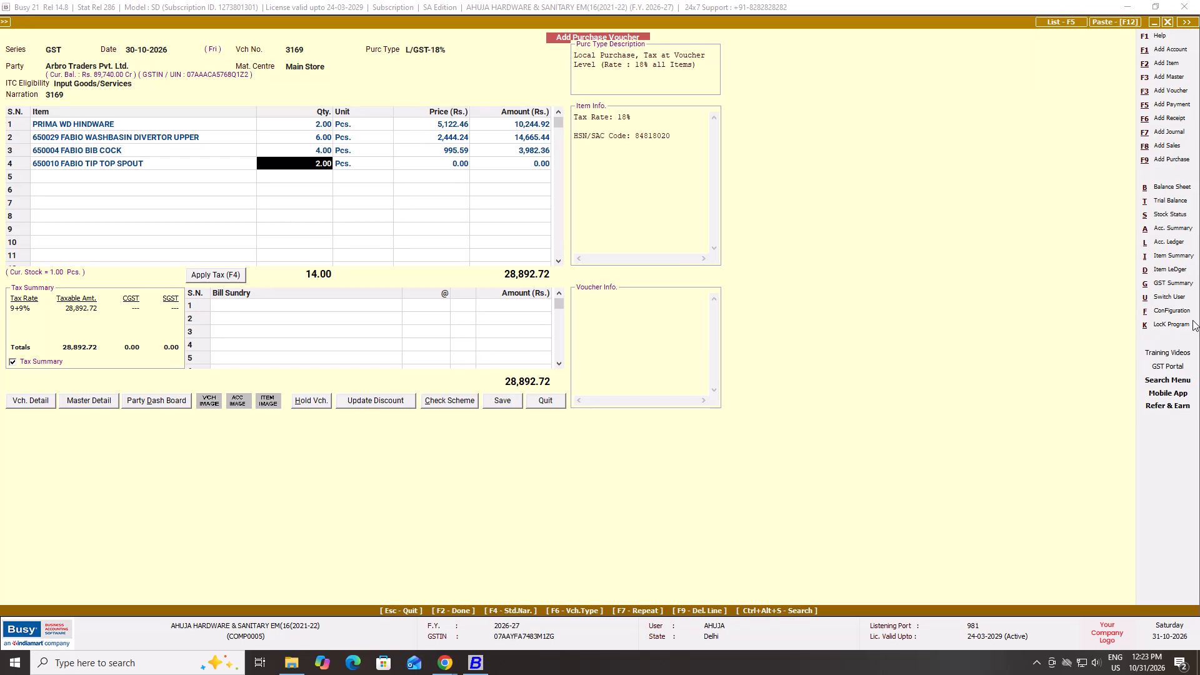
# Set the price of the fourth item, 650010 FABIO TIP TOP SPOUT, to 1,526.95.
pyautogui.press('Return')
pyautogui.press('Return')
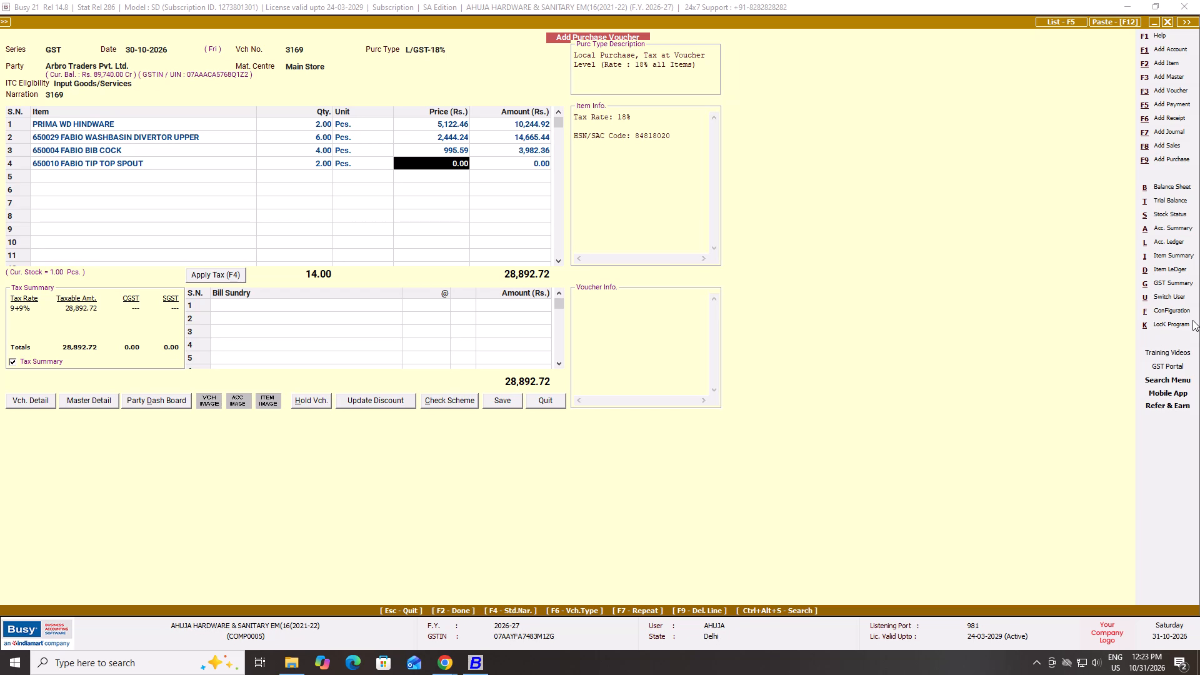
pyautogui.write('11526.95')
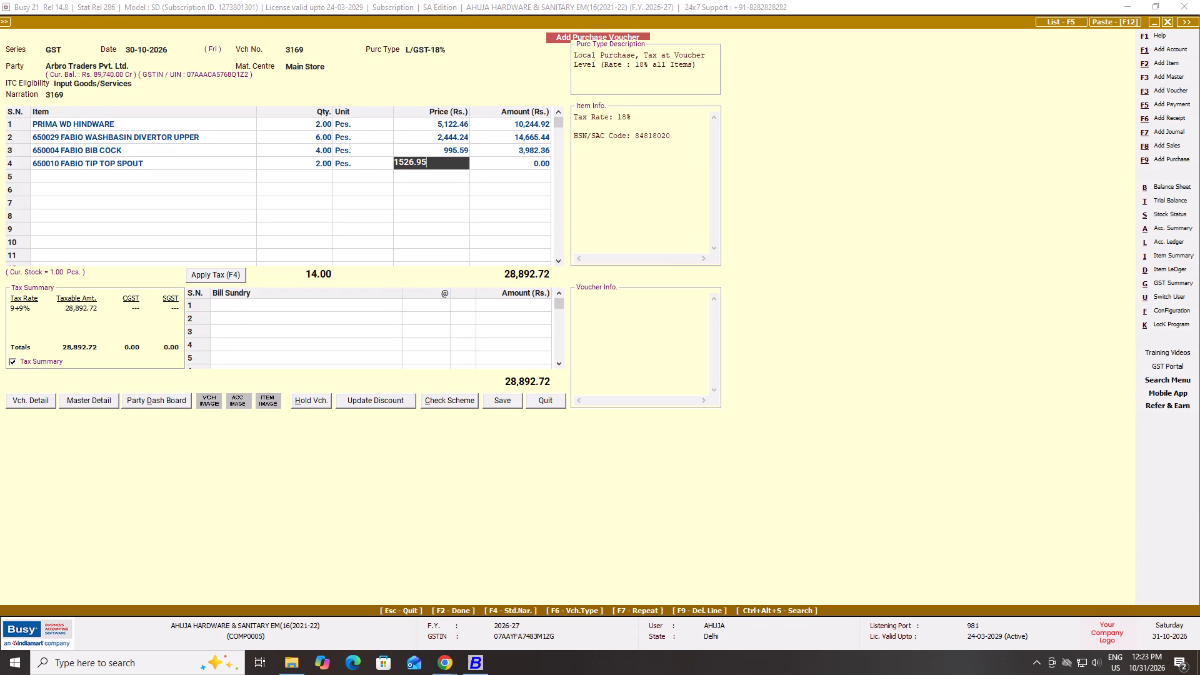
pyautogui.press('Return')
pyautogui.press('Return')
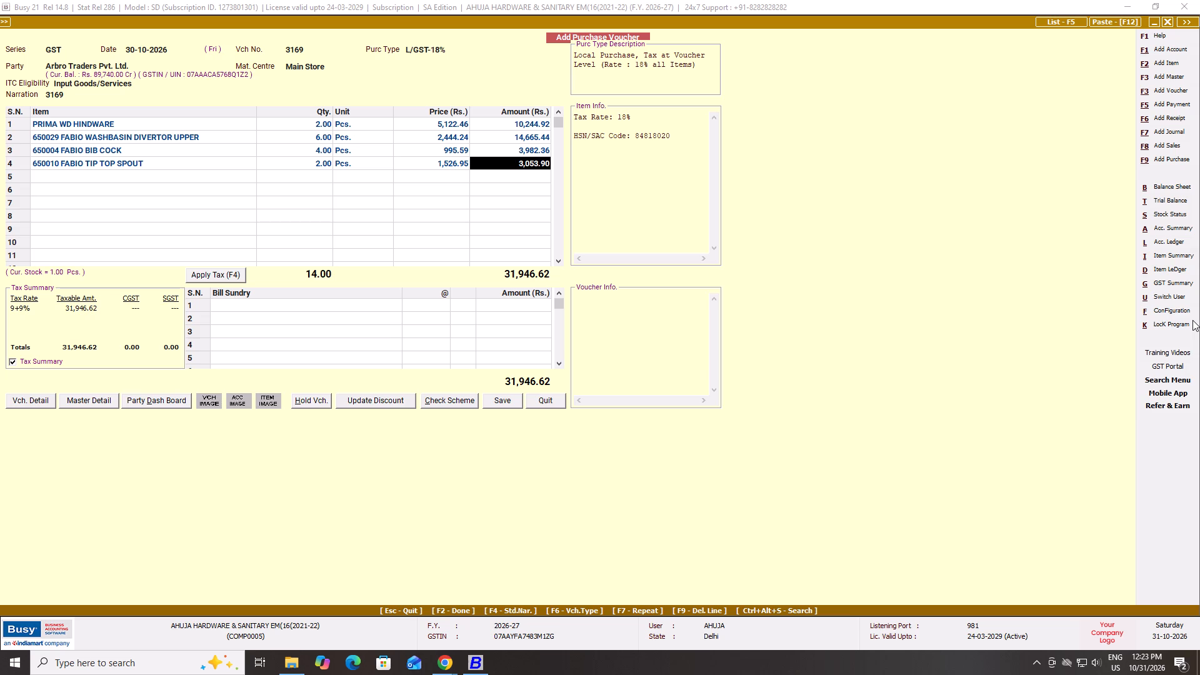
# Add 650027 FABIO SINK MIXTURE as the fifth item with quantity 2 and price 3,283.22.
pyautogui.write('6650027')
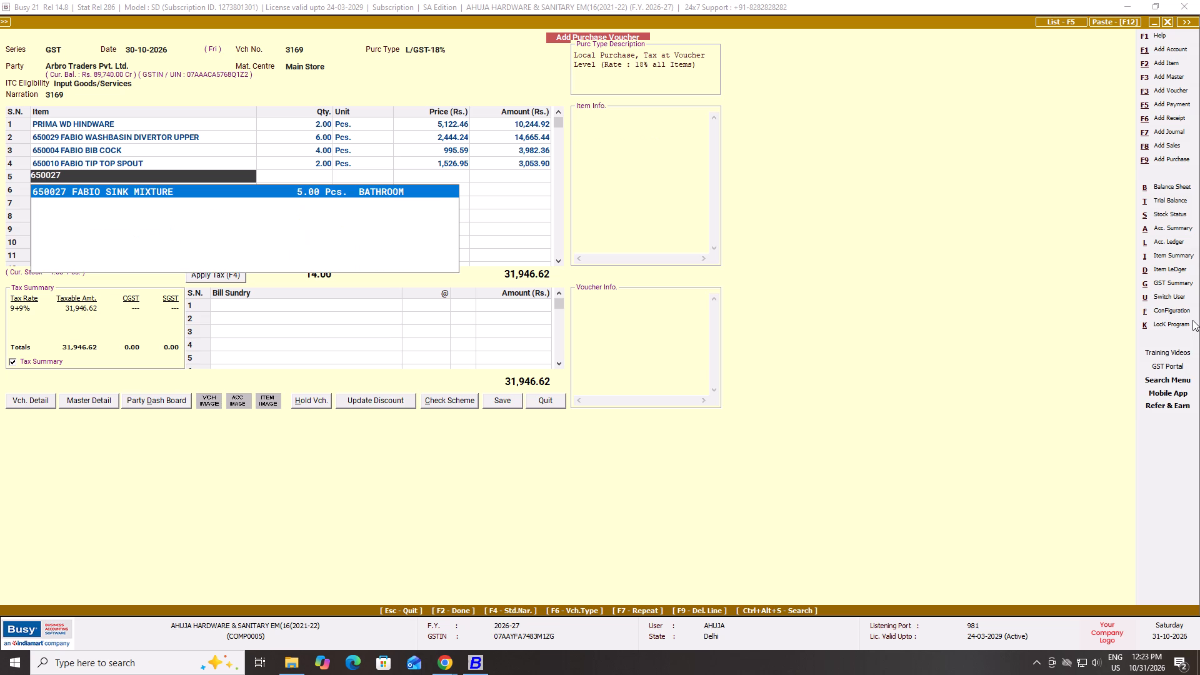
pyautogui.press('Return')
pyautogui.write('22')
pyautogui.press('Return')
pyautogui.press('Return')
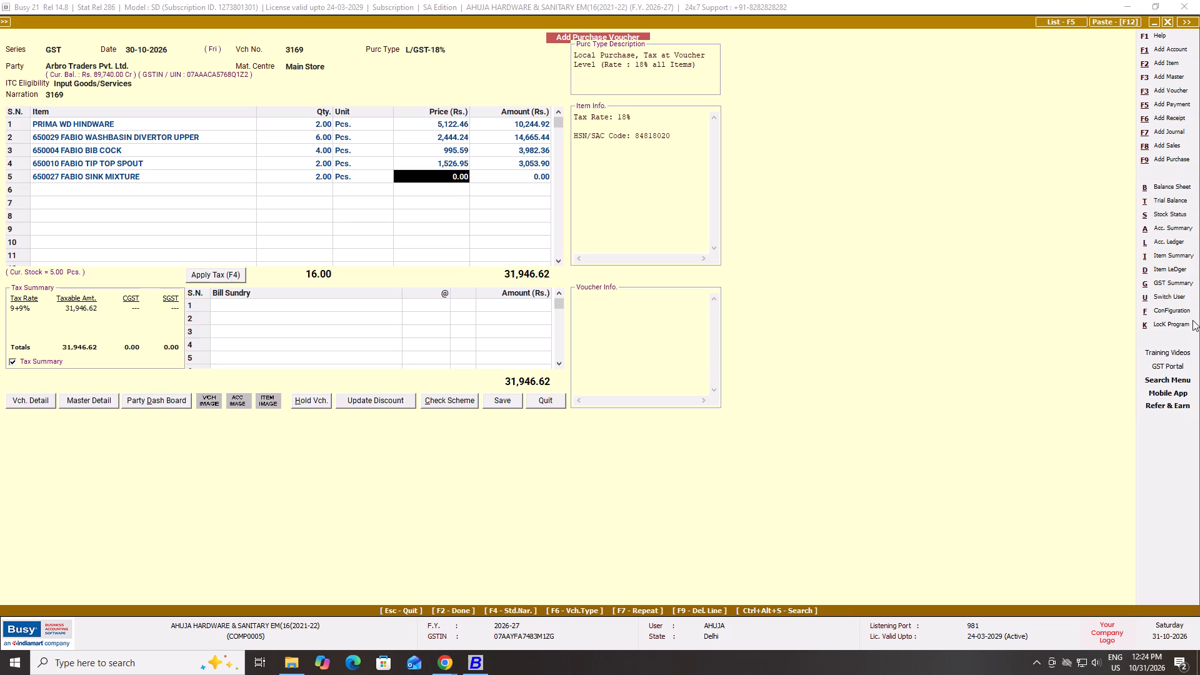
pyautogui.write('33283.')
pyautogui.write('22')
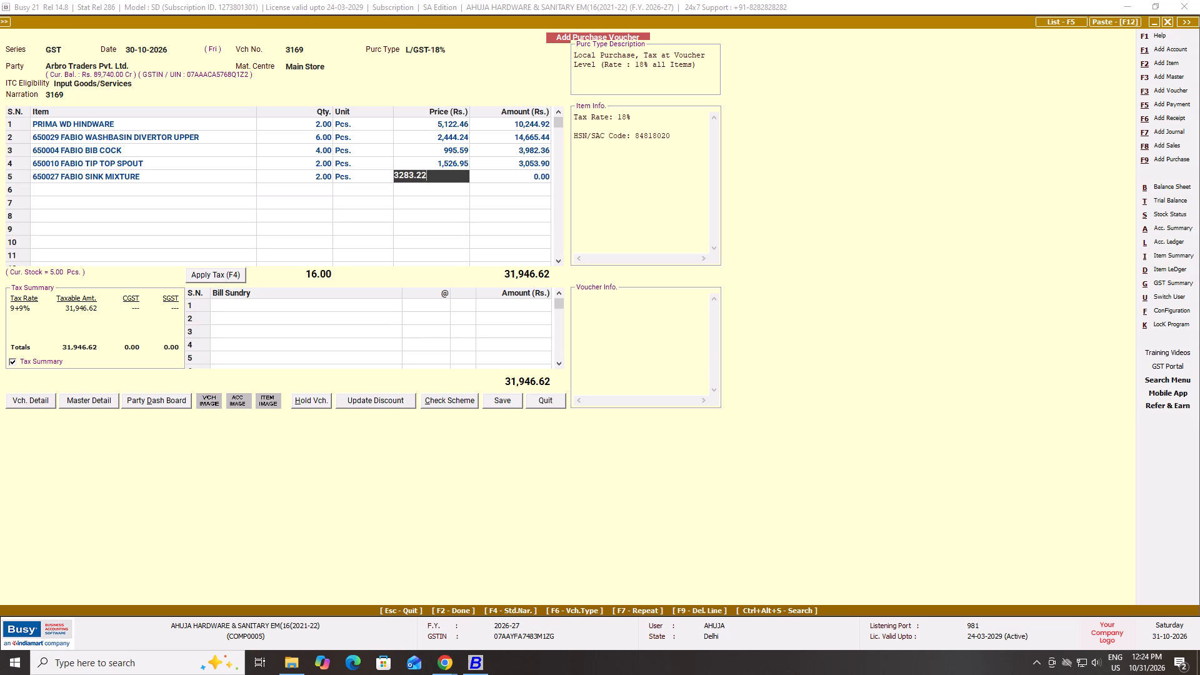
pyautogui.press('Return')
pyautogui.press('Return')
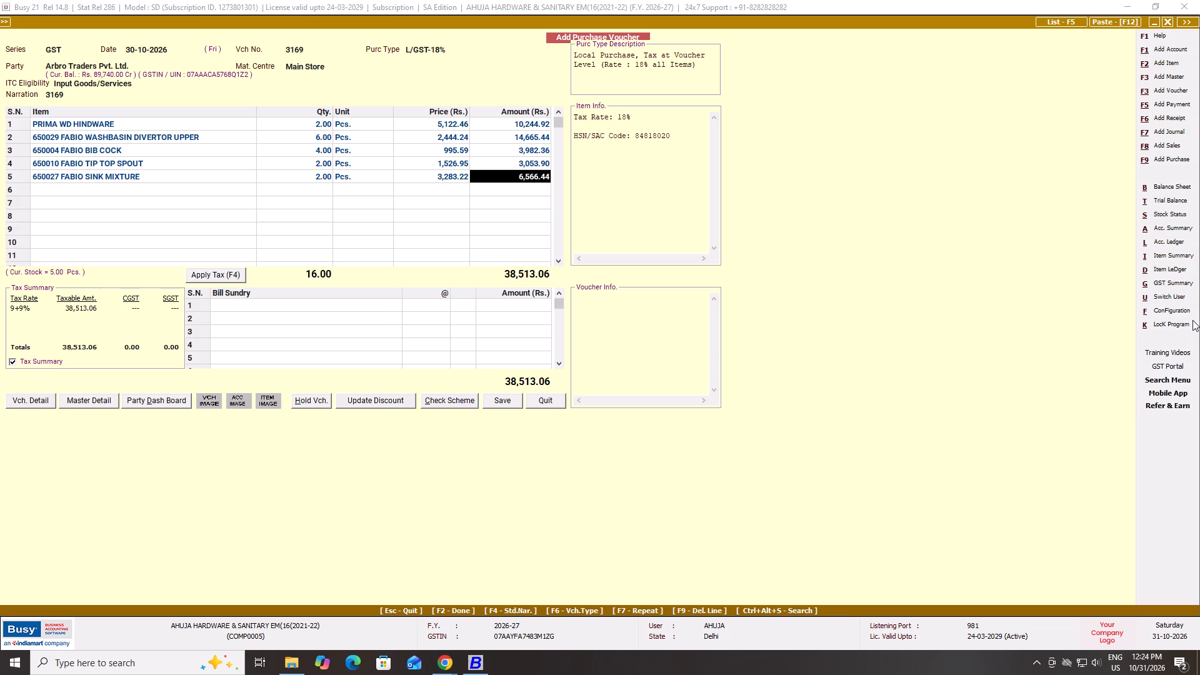
# Add 650011 SINGLE LEVER FABIO as the sixth item with quantity 2 and price 2,701.53.
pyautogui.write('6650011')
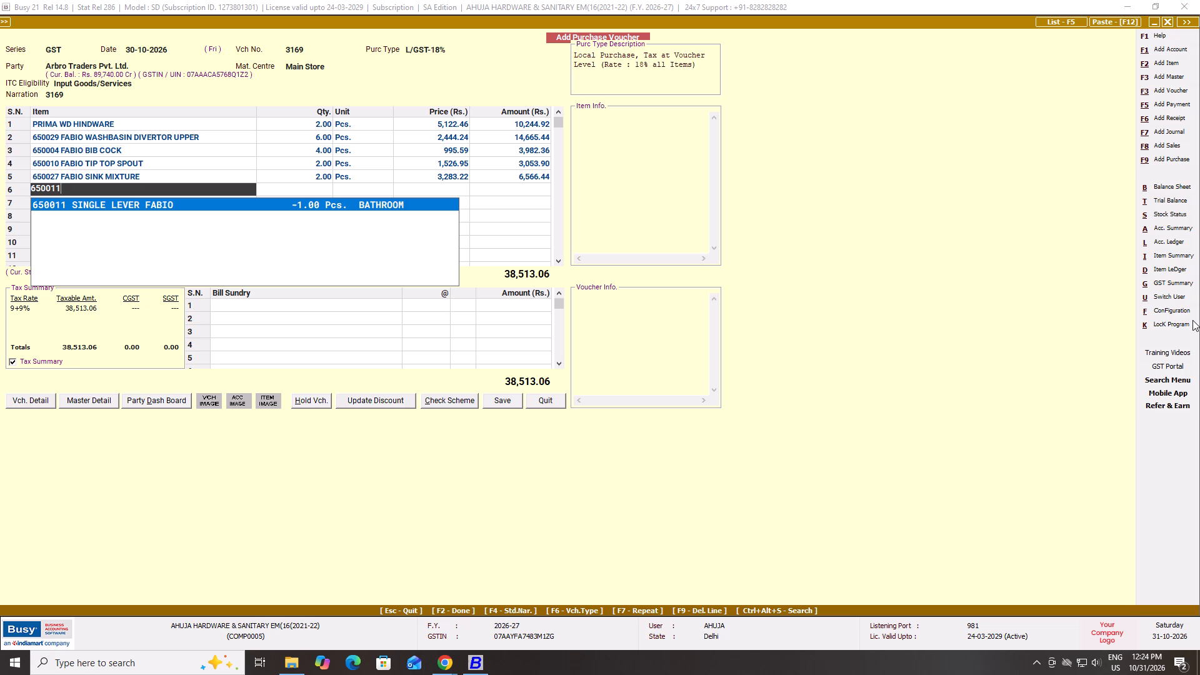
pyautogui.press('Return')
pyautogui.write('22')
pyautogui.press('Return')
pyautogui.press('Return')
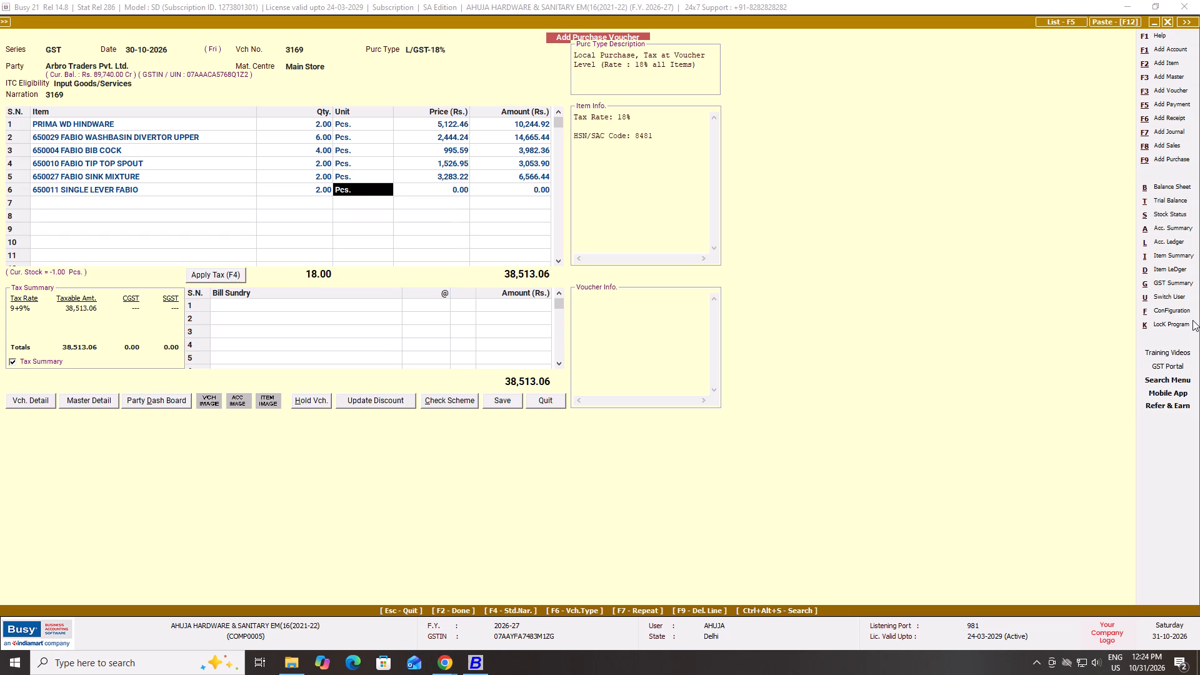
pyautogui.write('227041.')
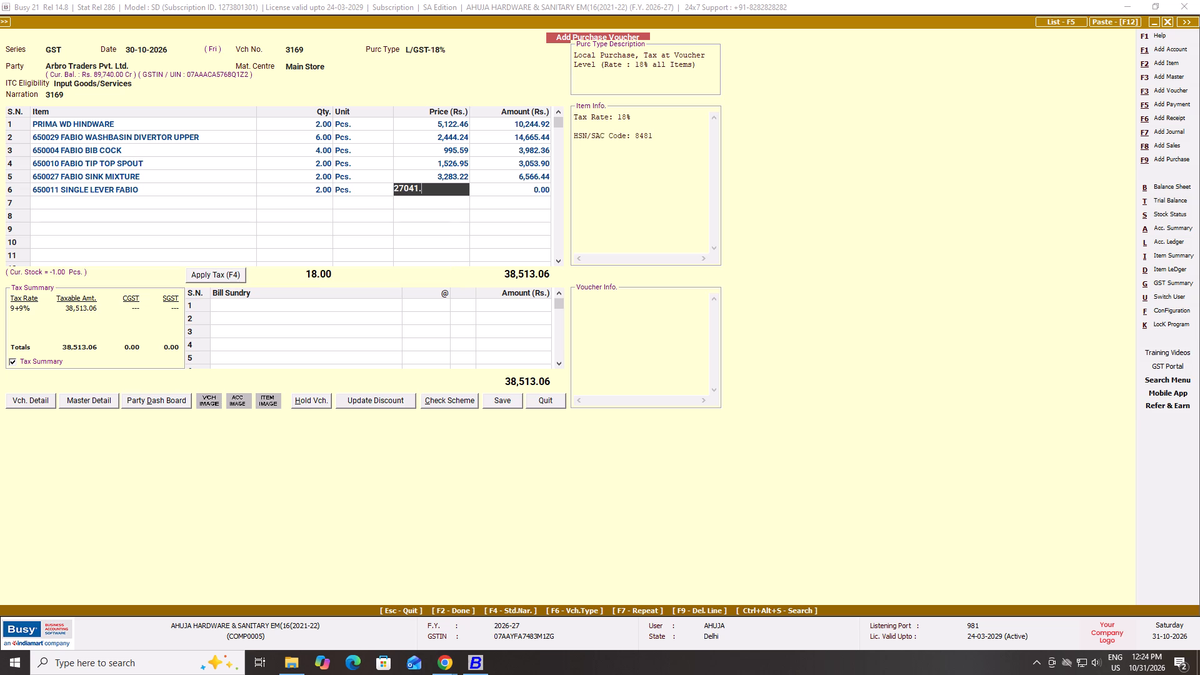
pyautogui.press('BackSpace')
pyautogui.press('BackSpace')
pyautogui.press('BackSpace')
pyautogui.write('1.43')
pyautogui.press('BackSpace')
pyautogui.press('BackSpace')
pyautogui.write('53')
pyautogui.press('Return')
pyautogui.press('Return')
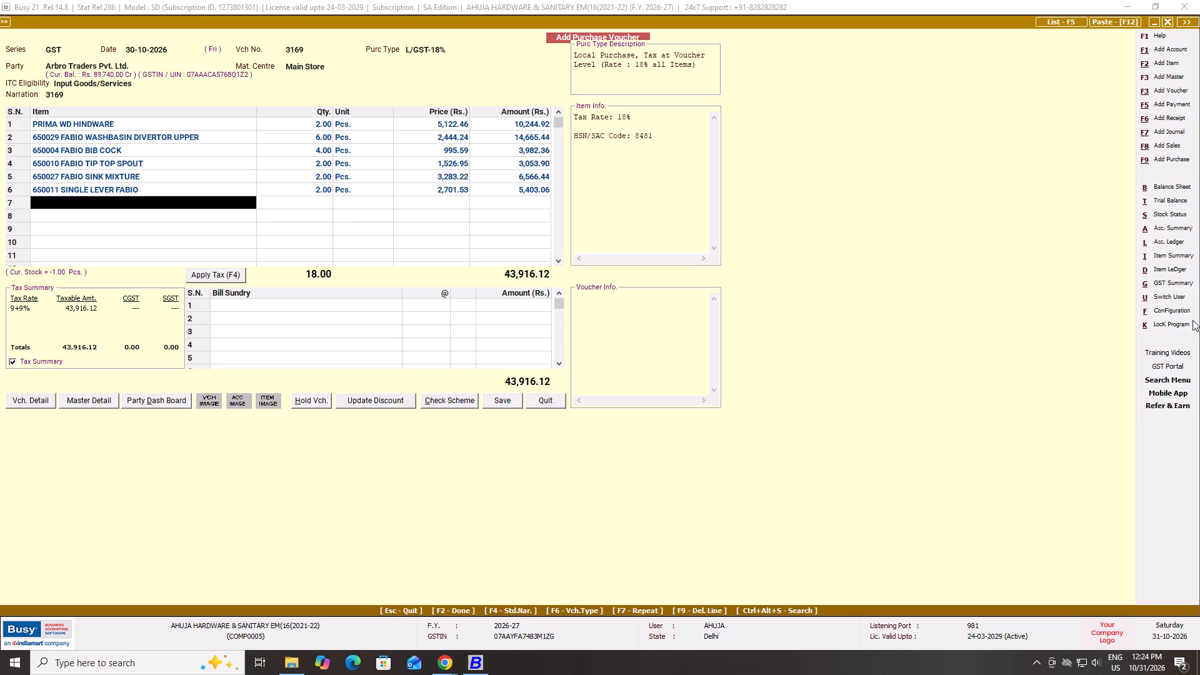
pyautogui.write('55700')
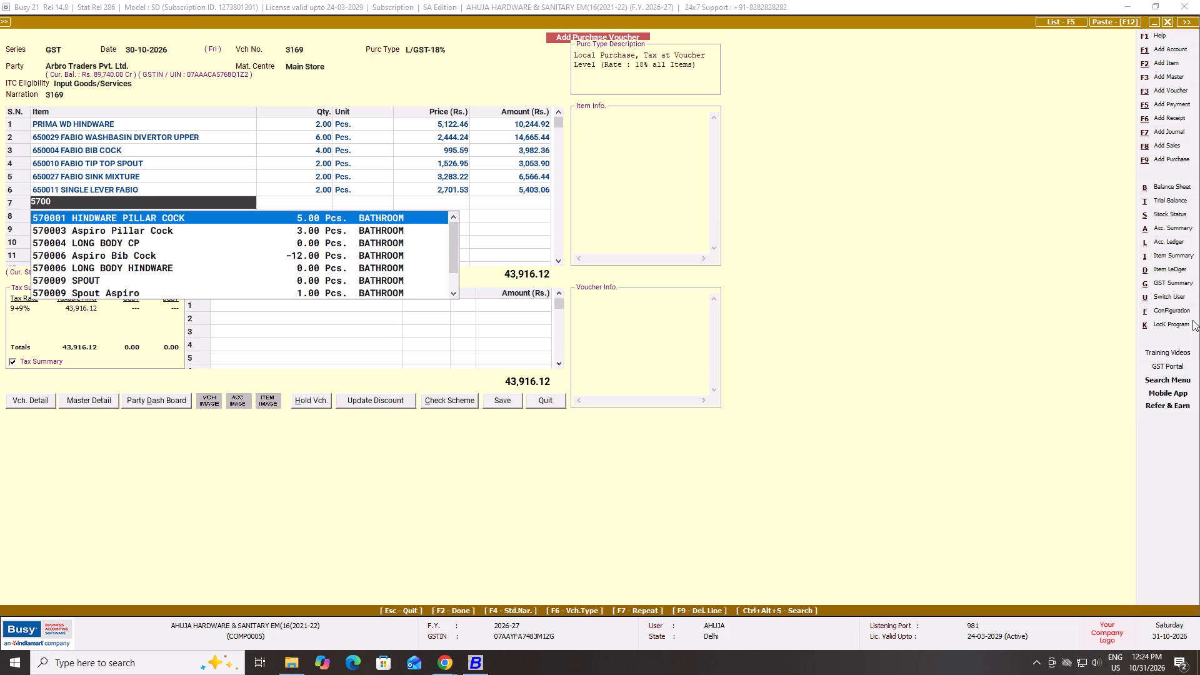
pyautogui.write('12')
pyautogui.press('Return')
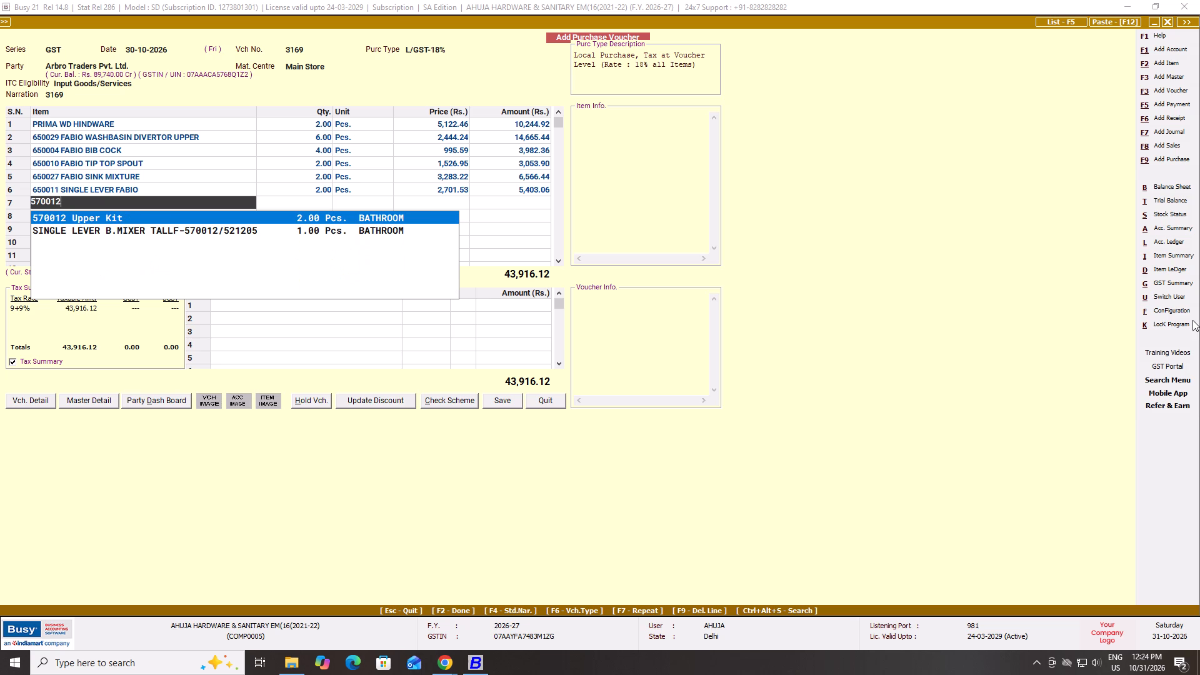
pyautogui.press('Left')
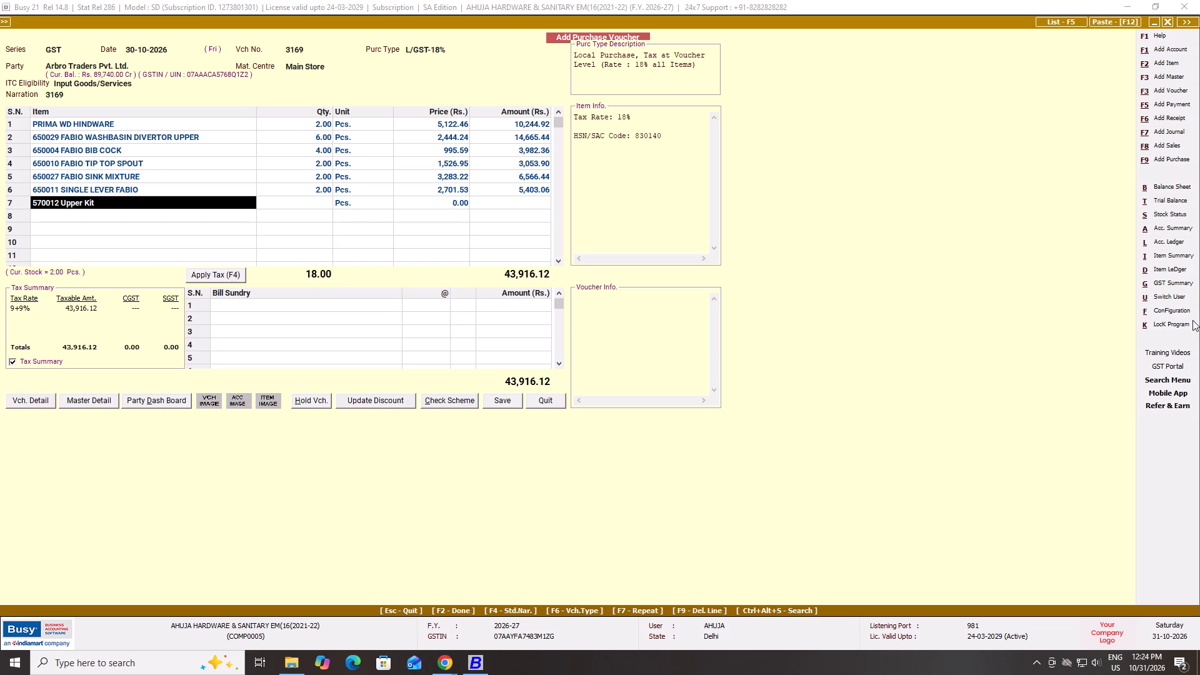
# Enter SINGLE LEVER B.MIXER TALLF-570012/521205 as the seventh item with quantity 2 and price 3,680.34.
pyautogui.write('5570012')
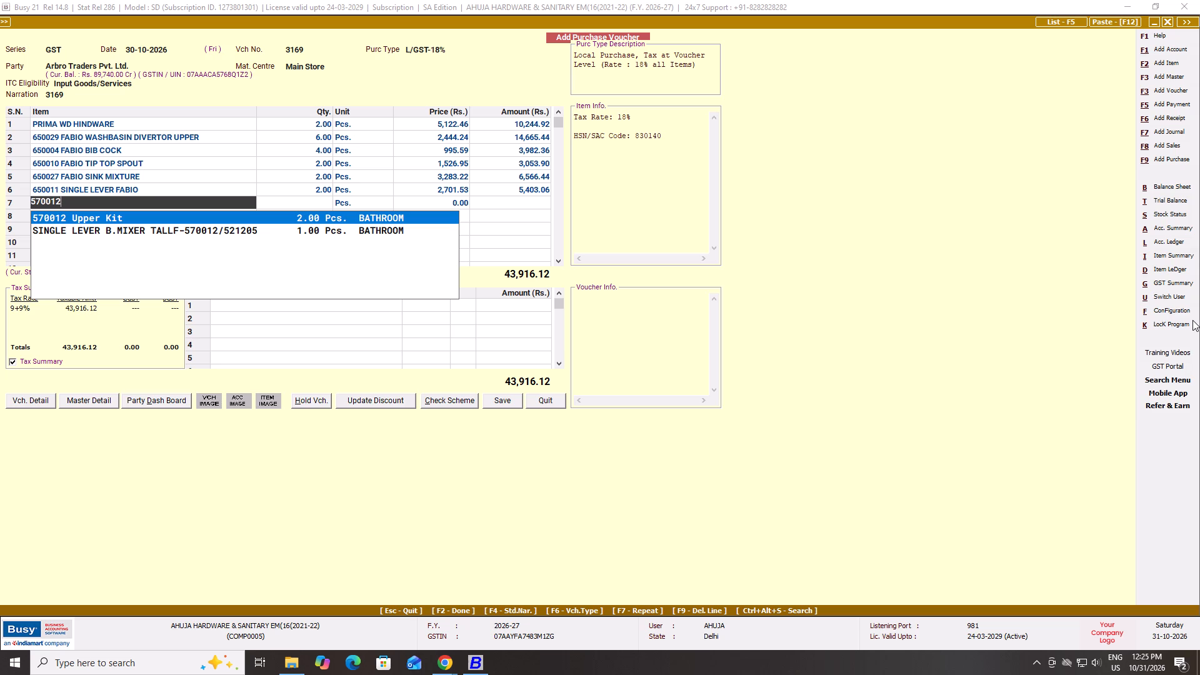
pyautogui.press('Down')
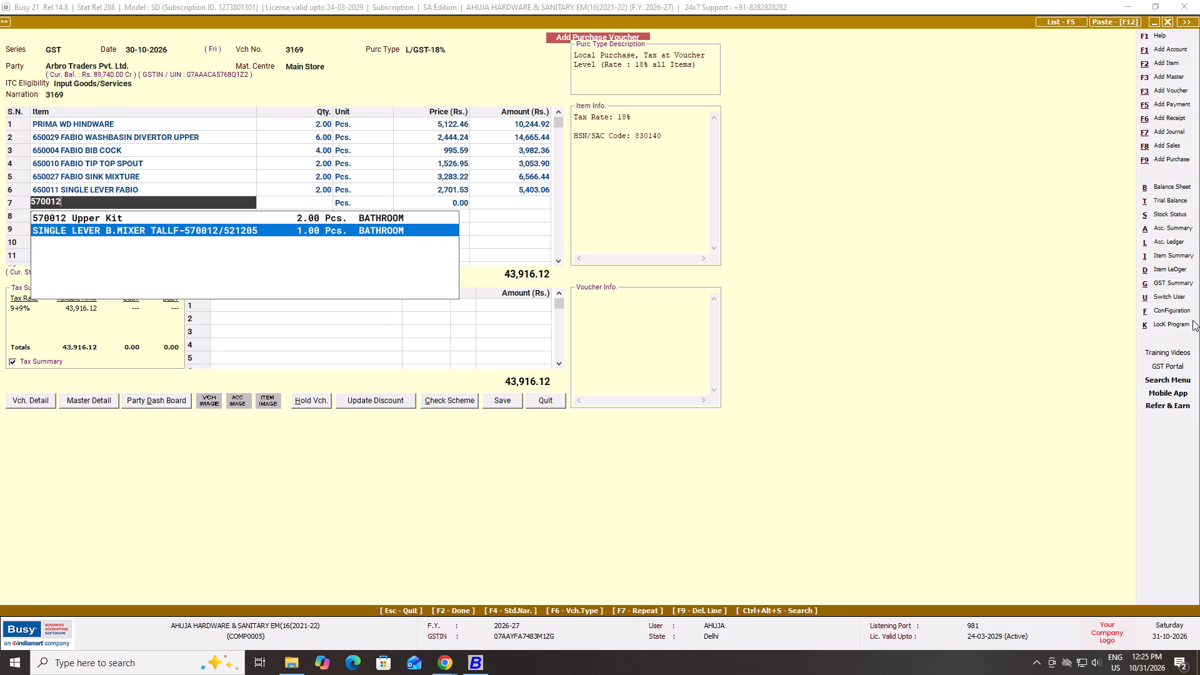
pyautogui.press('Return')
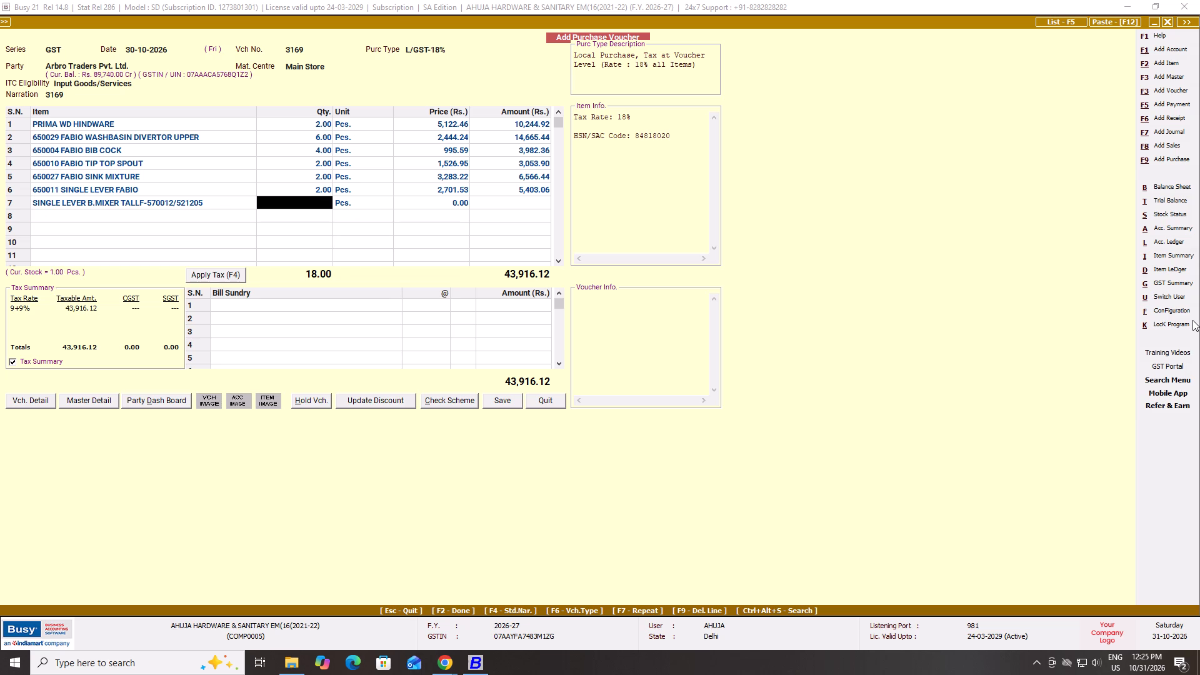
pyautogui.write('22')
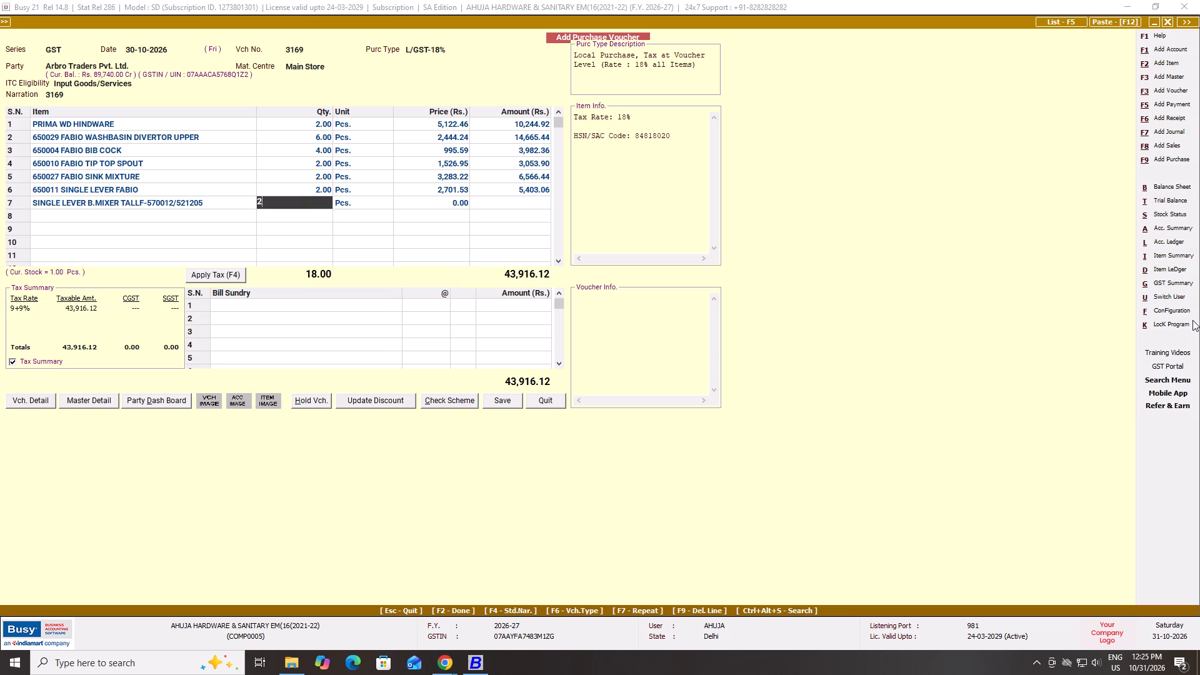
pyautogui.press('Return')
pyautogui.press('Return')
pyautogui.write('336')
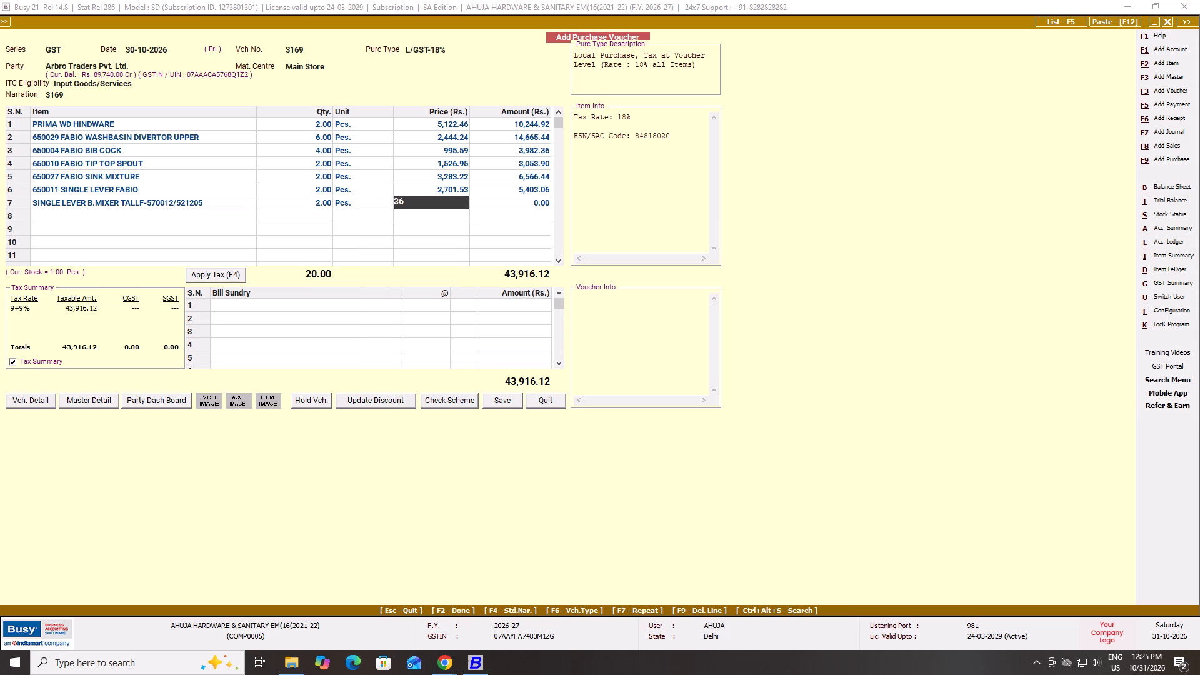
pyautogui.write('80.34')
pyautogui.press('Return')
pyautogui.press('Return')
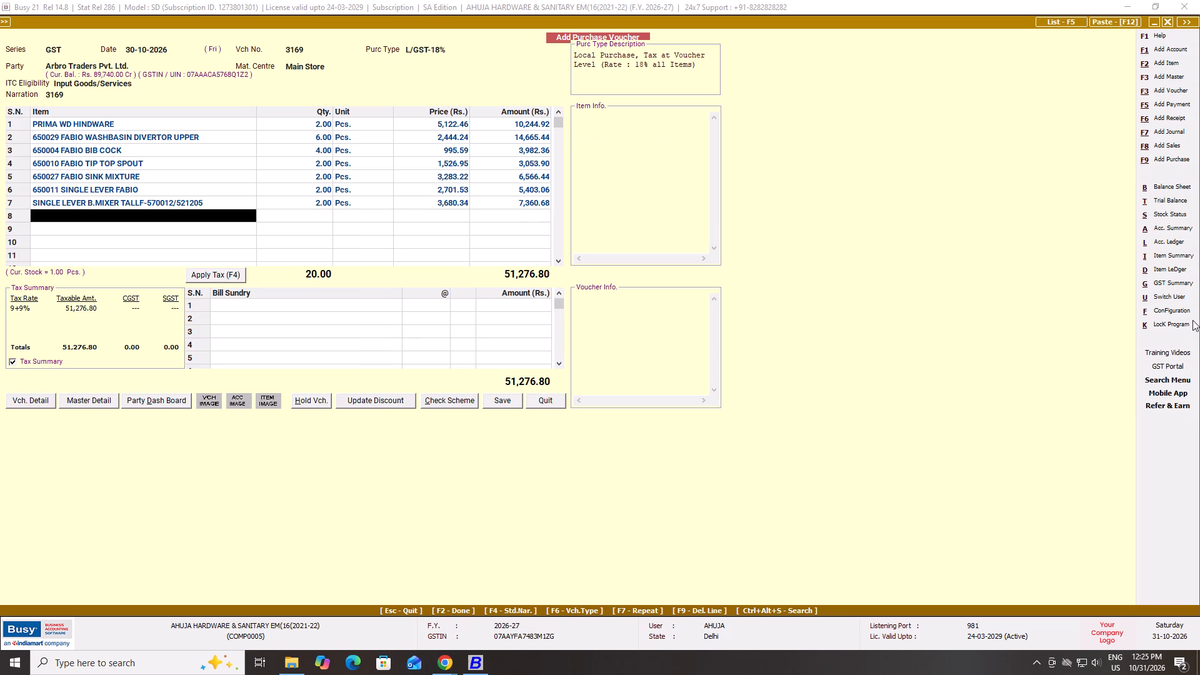
# Add Basin Body And Upper 570029 as the eighth item with quantity 3 and price 3,999.15.
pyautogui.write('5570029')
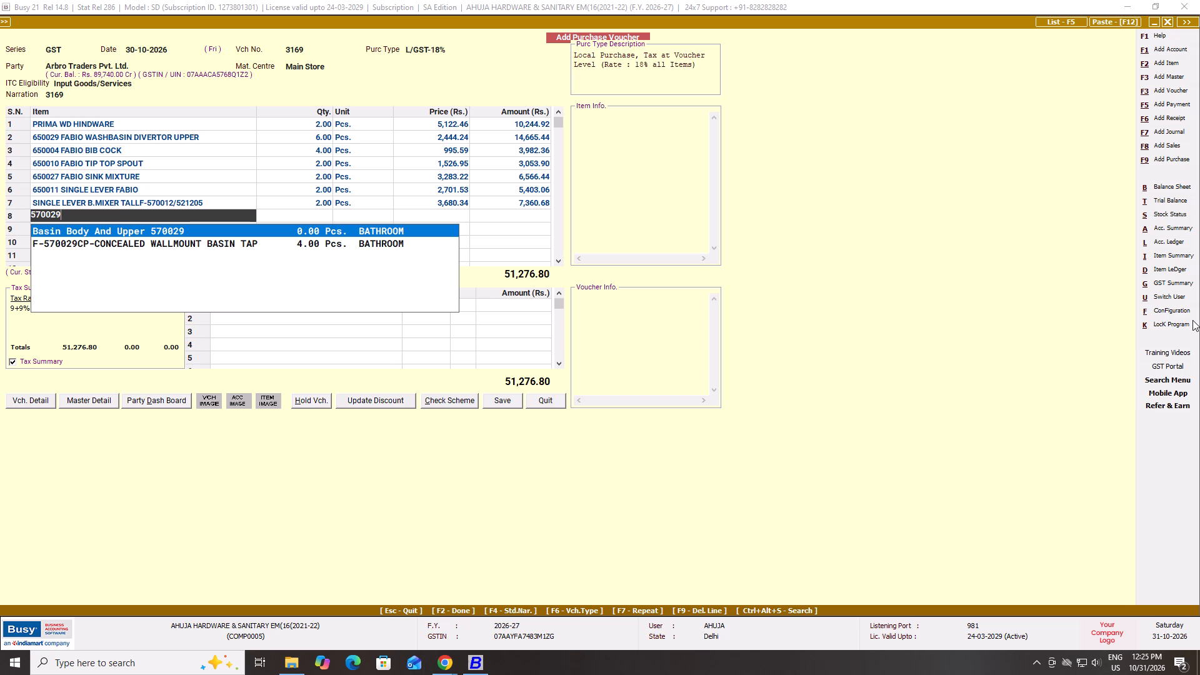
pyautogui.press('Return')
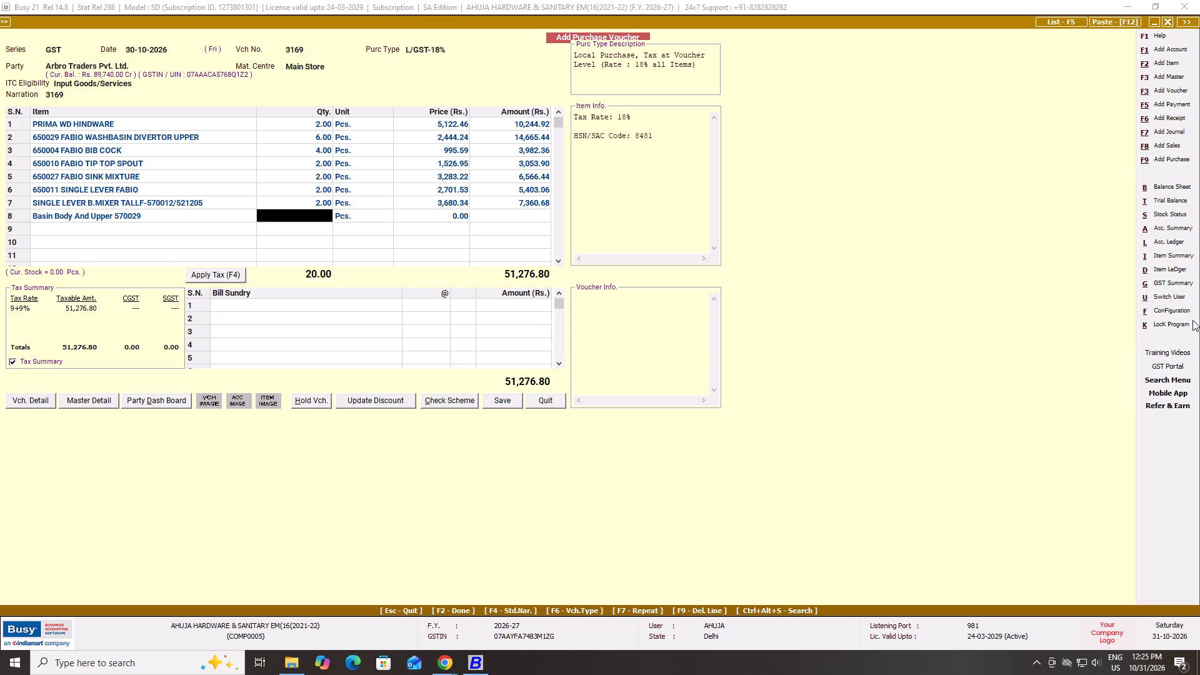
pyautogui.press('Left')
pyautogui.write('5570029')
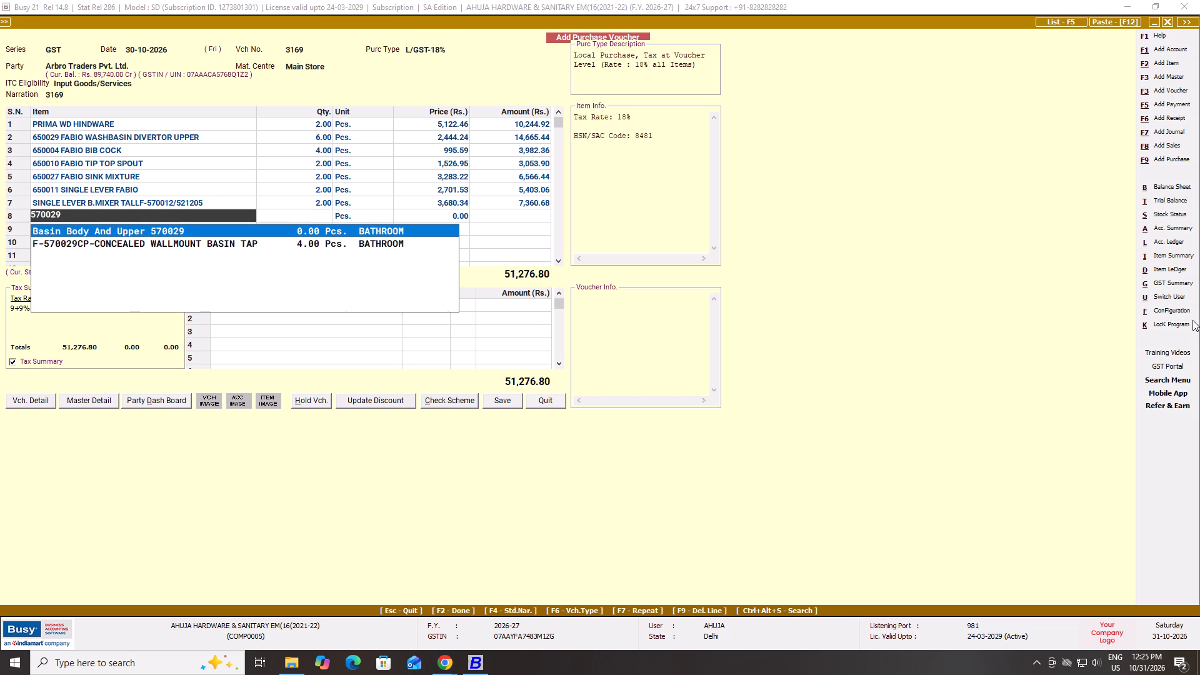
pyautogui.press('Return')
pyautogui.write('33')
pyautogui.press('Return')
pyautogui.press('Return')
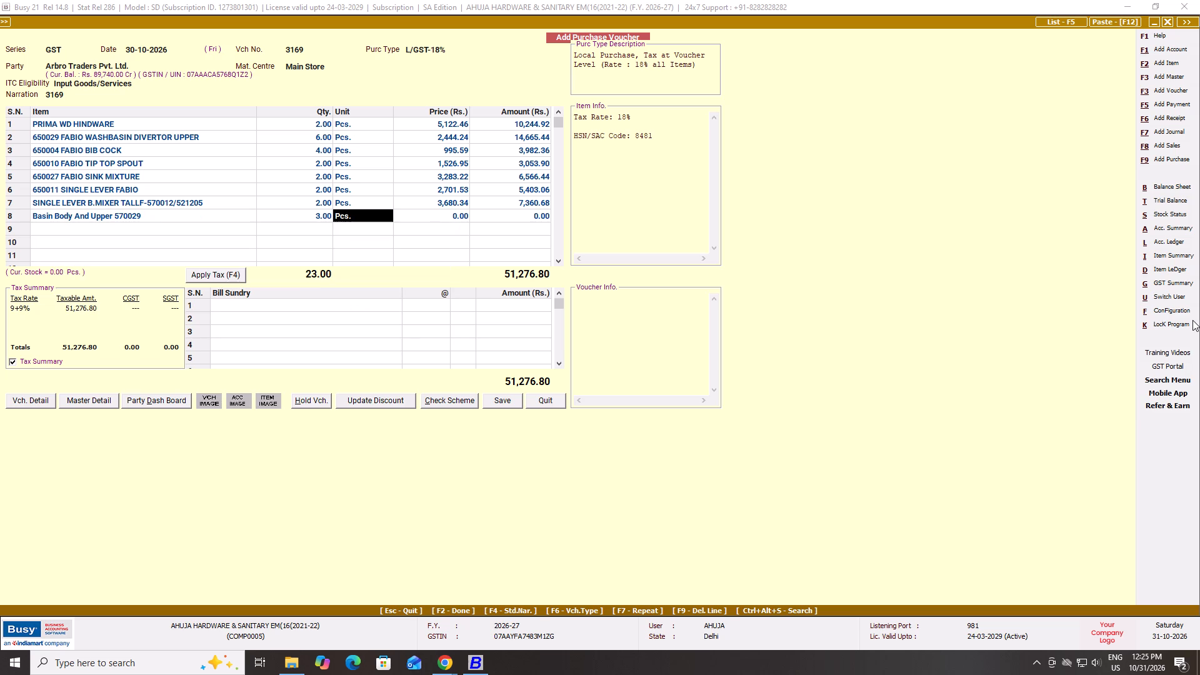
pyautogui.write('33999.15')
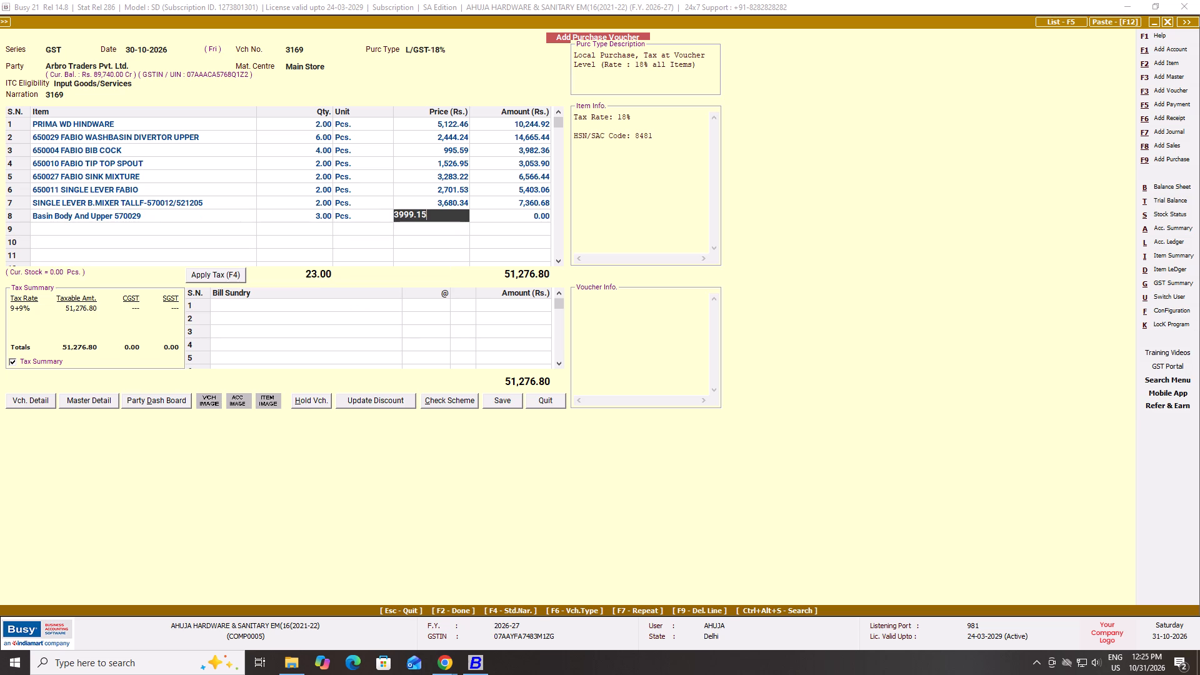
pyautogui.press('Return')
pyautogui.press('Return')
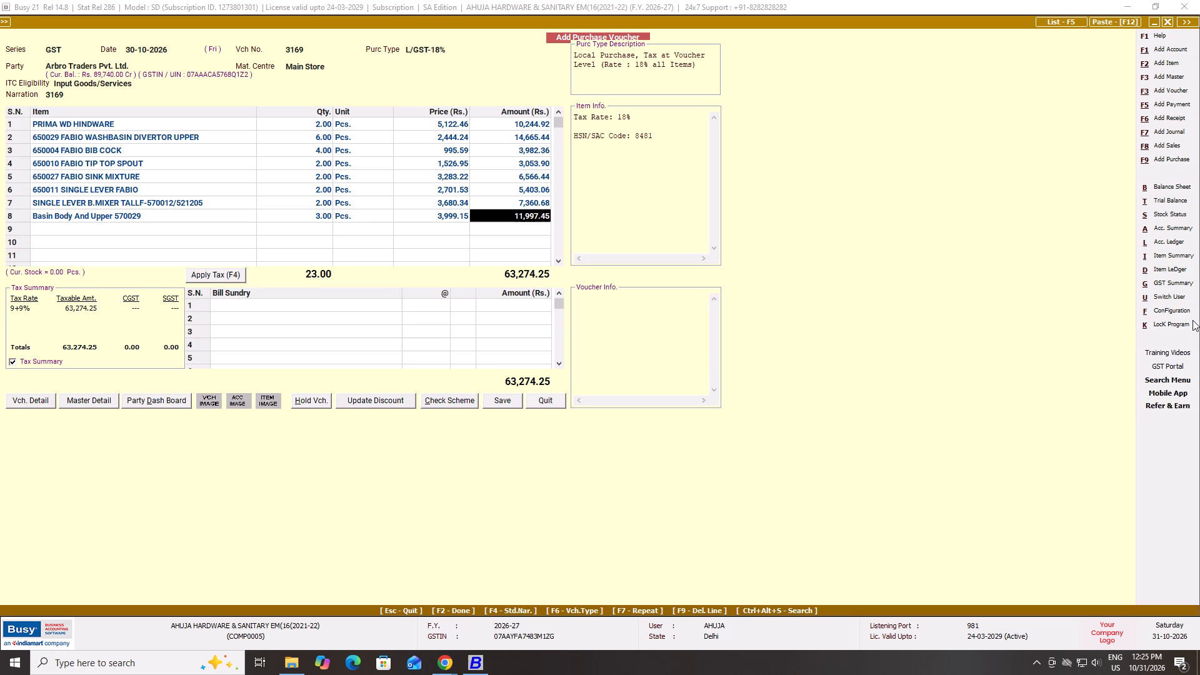
# Add 570009 SPOUT as the ninth item with quantity 2 and price 945.25.
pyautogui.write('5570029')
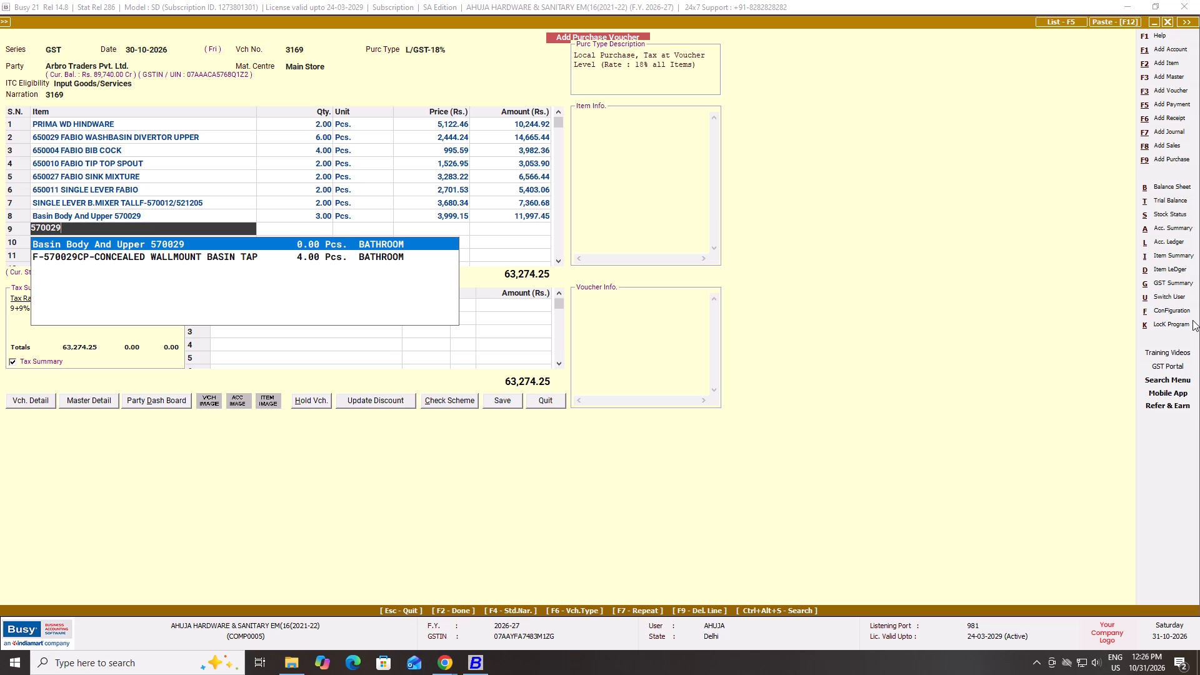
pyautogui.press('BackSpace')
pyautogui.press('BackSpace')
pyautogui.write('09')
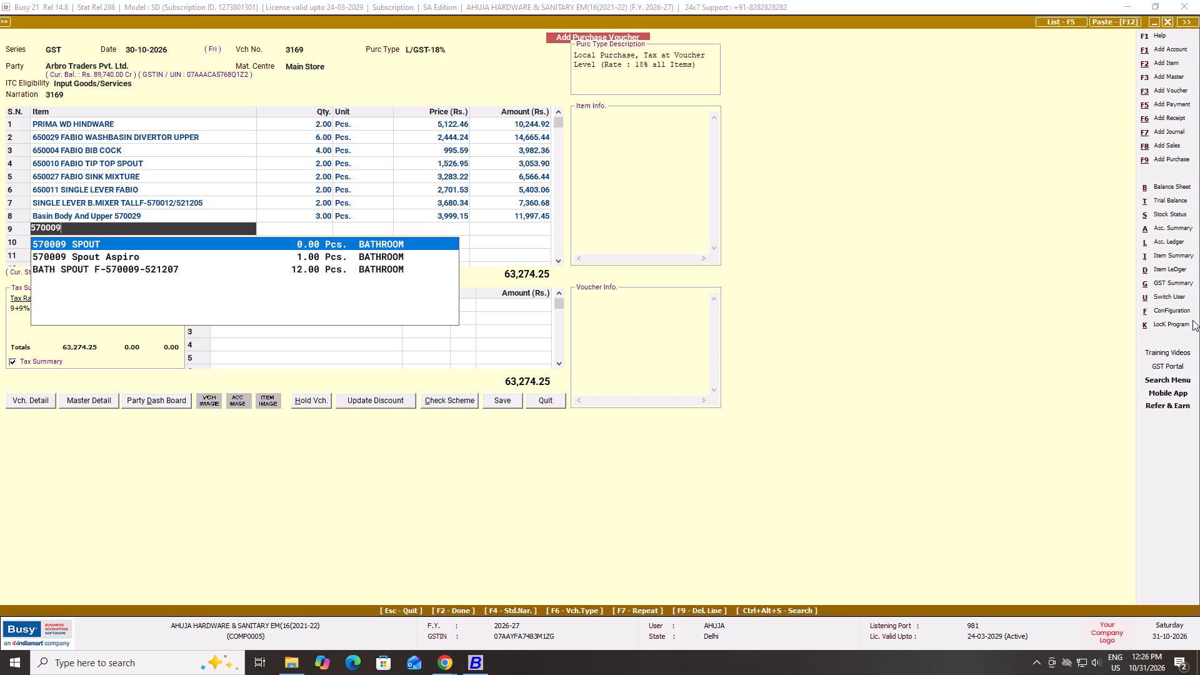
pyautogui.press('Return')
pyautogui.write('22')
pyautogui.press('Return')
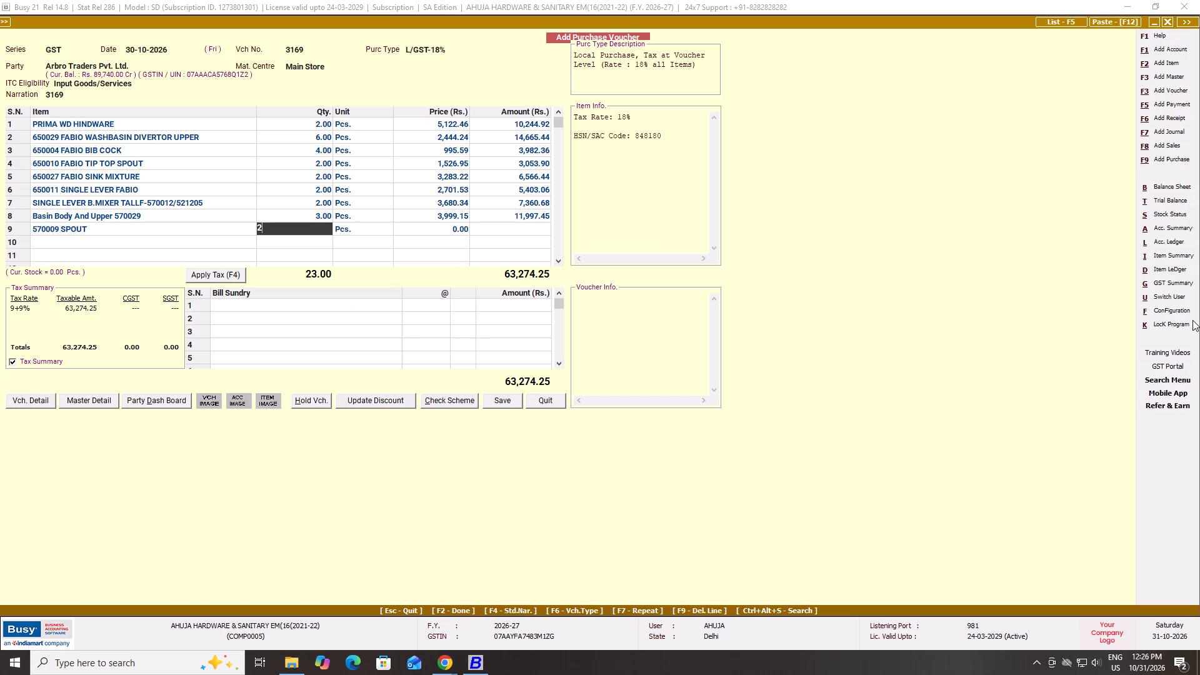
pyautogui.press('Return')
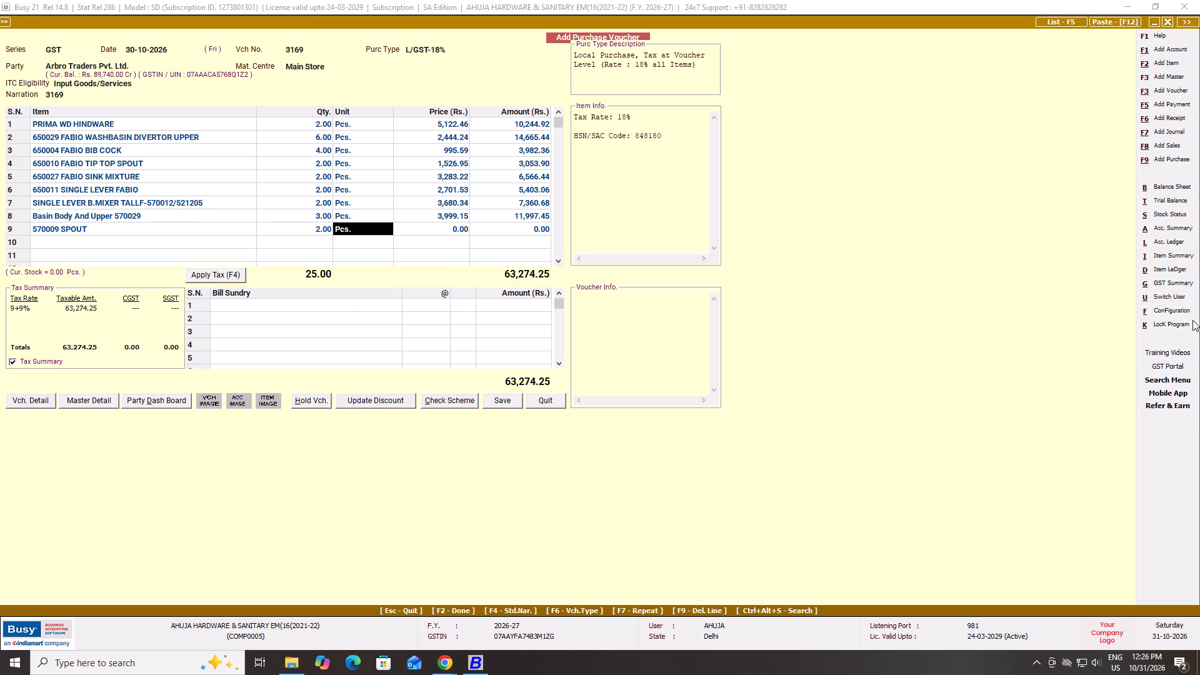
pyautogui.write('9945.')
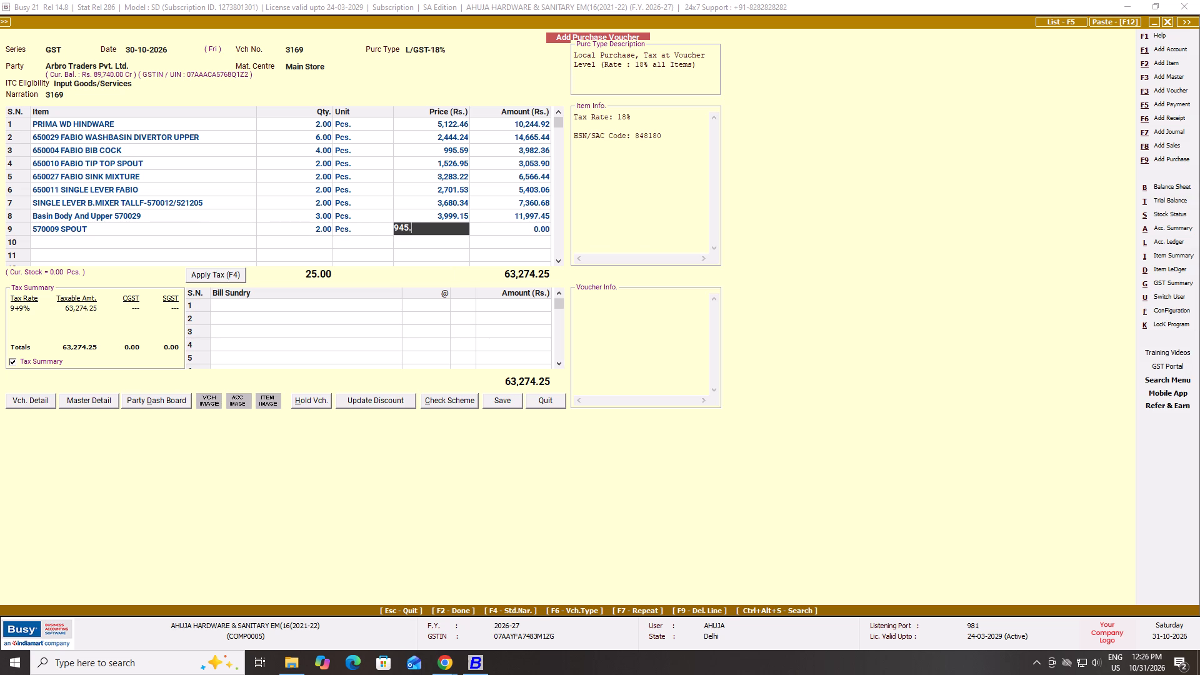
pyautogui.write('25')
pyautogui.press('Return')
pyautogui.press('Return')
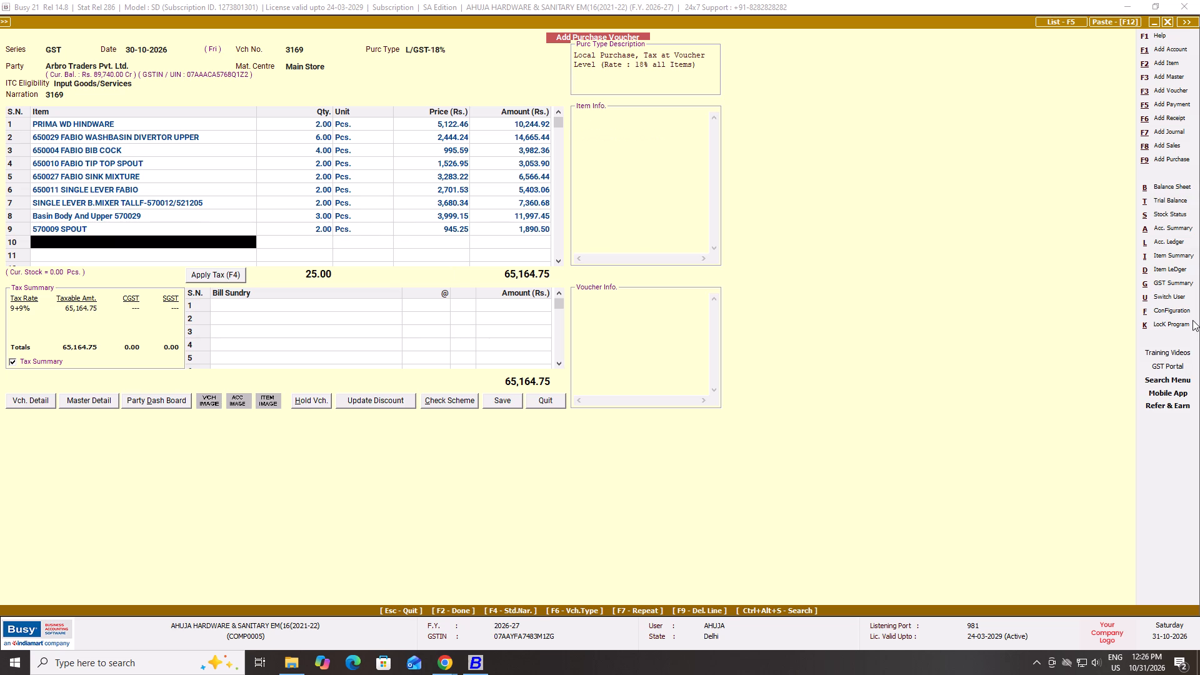
# Add 570010 ASPIRO TIP SPOUT as the tenth item with quantity 2 and price 1,364.75.
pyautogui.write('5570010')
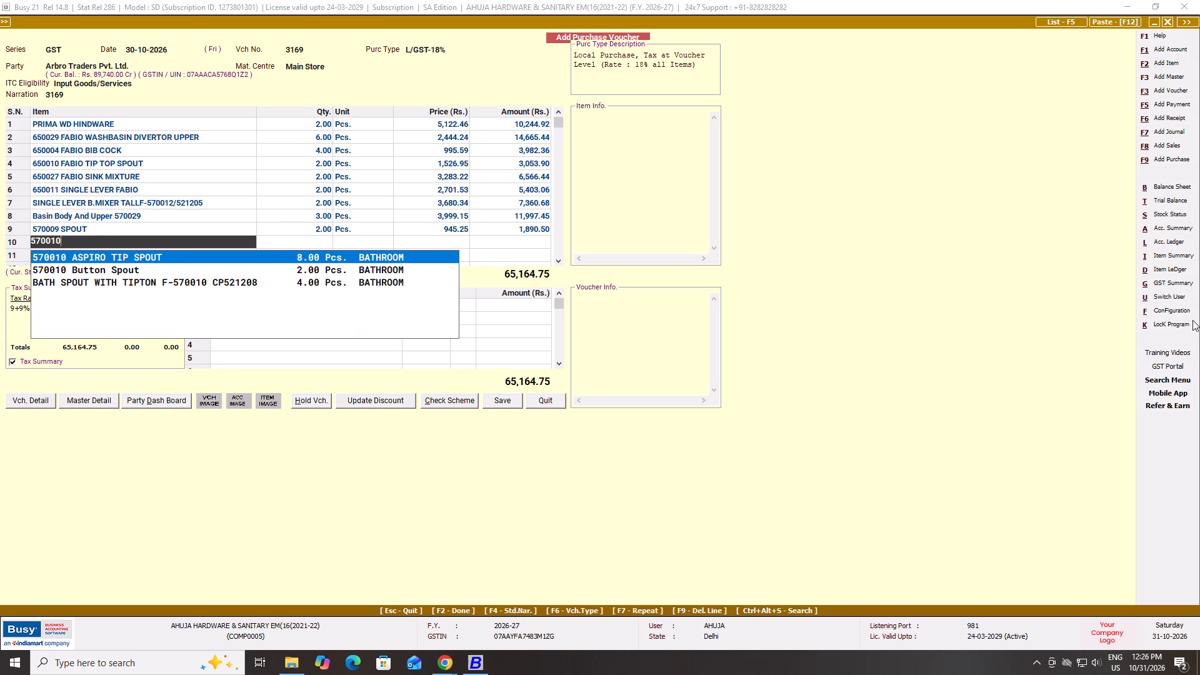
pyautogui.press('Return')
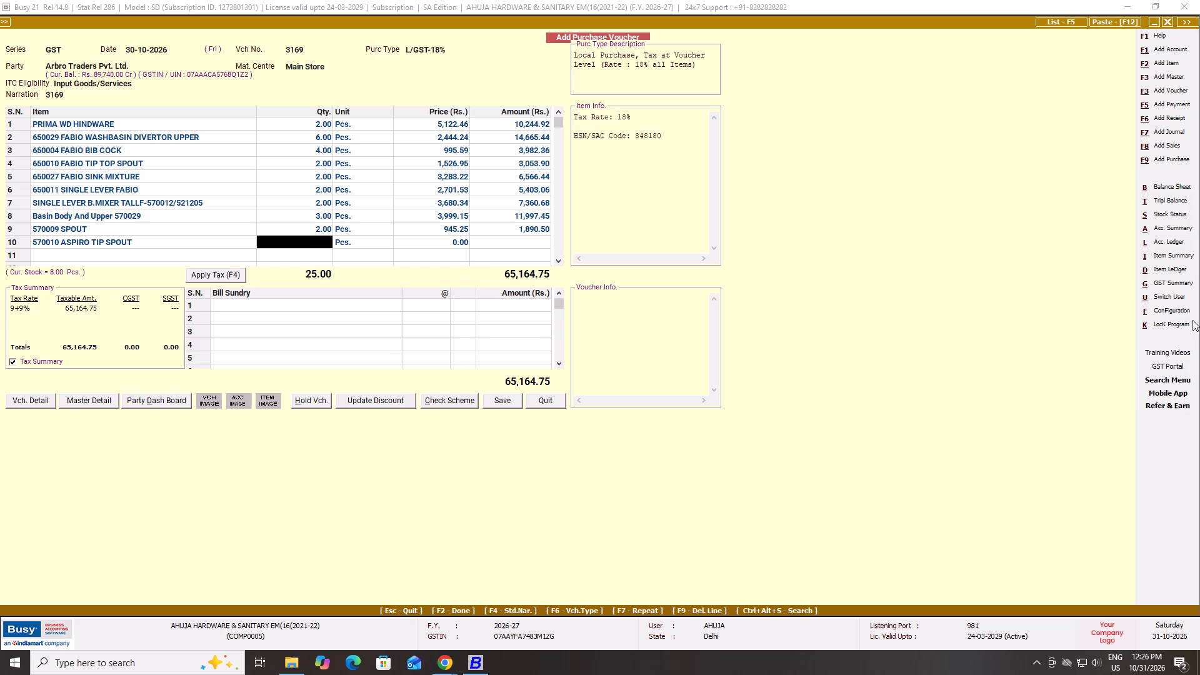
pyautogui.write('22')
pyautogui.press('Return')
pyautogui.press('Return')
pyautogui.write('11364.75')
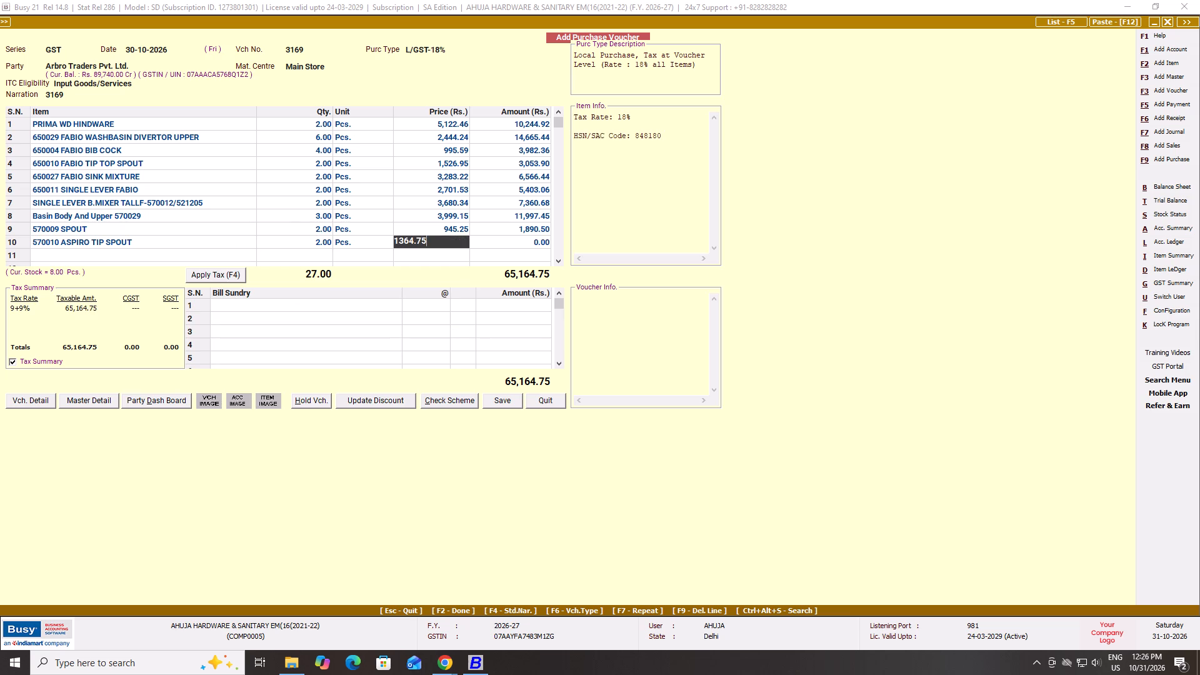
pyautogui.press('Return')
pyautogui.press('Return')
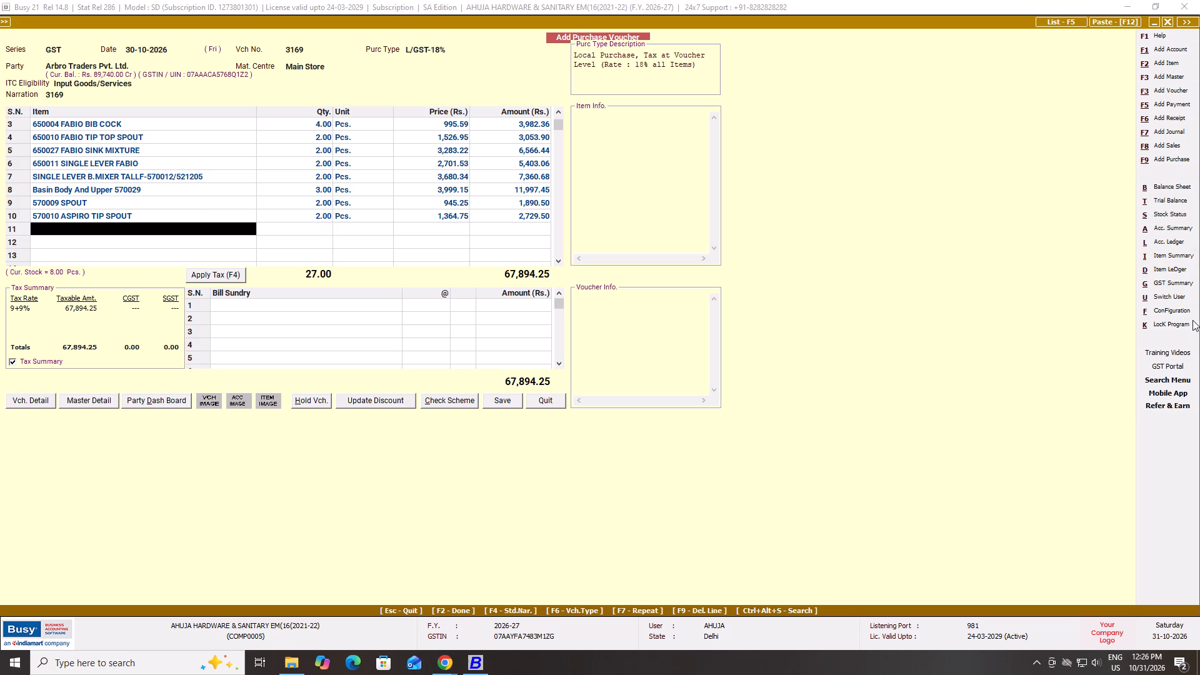
# Add ANGULAR STOP COCK F-570043 CP-521217 as the eleventh item with quantity 8 and price 777.46.
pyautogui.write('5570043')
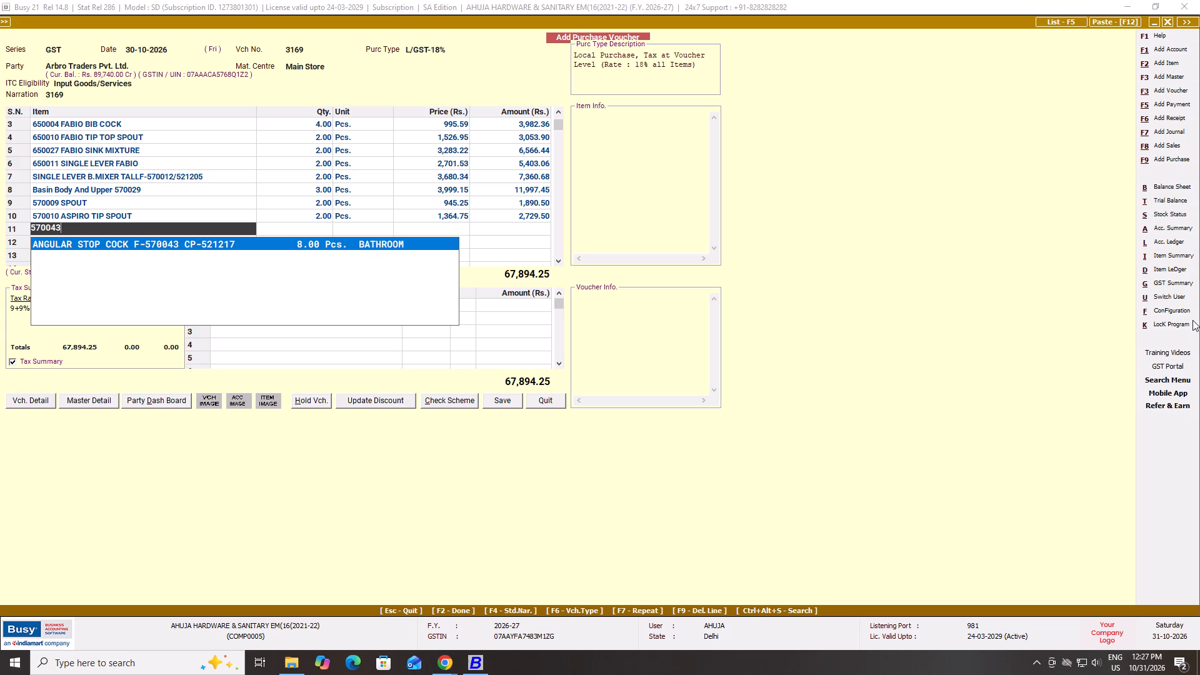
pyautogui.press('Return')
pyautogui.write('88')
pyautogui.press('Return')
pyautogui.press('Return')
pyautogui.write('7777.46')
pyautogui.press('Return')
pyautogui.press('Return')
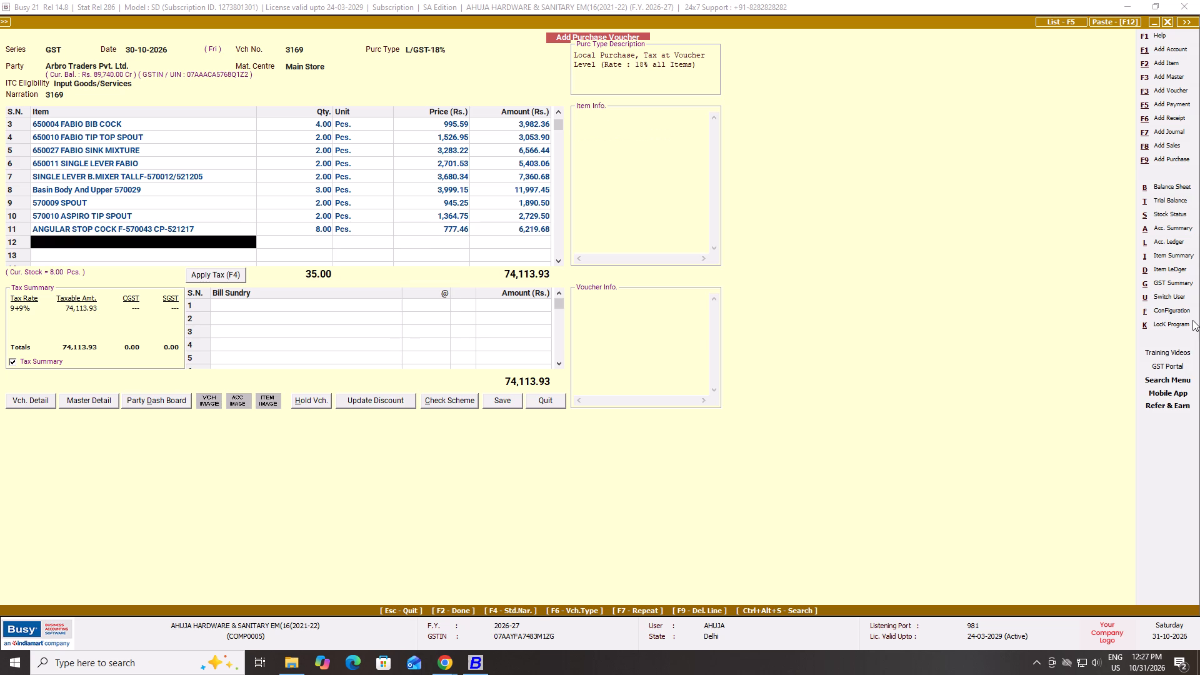
# Add 570027 Aspiro Sink Mixture as the twelfth item with quantity 2 and price 2,763.05.
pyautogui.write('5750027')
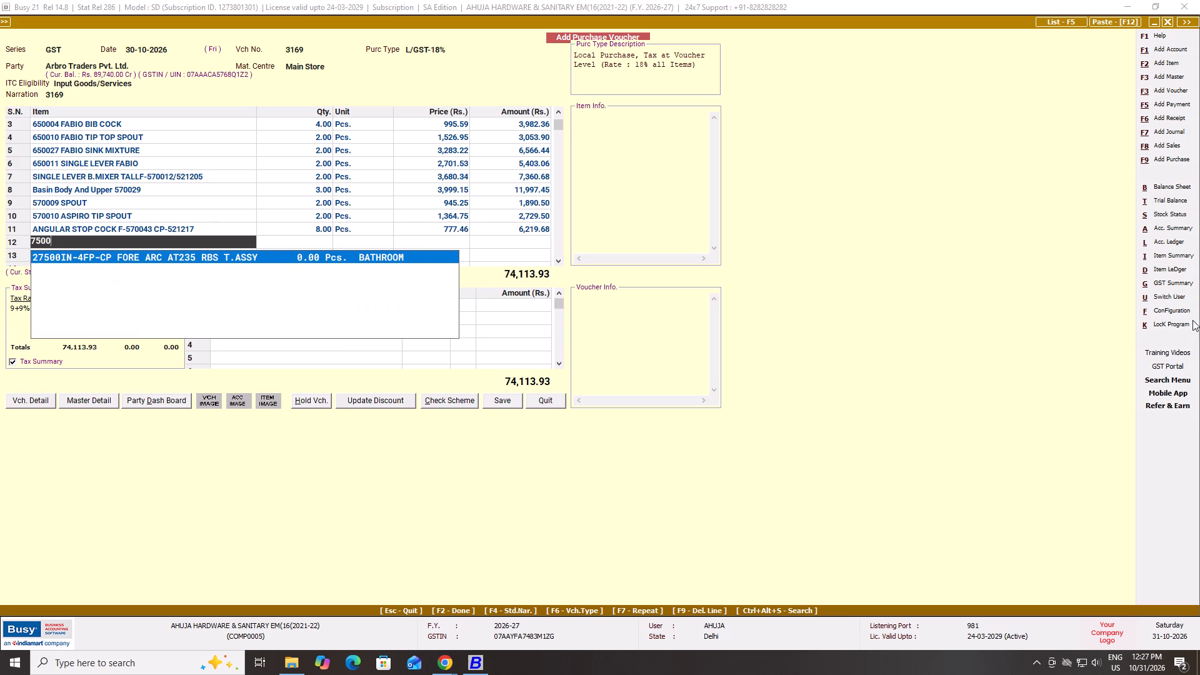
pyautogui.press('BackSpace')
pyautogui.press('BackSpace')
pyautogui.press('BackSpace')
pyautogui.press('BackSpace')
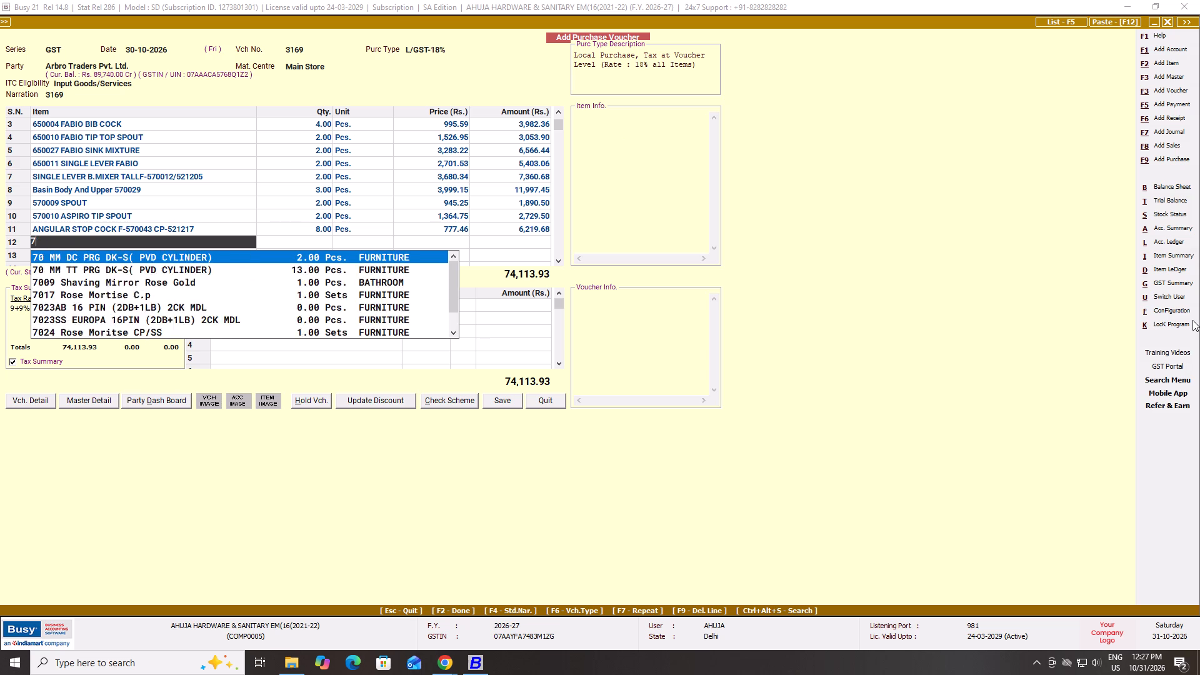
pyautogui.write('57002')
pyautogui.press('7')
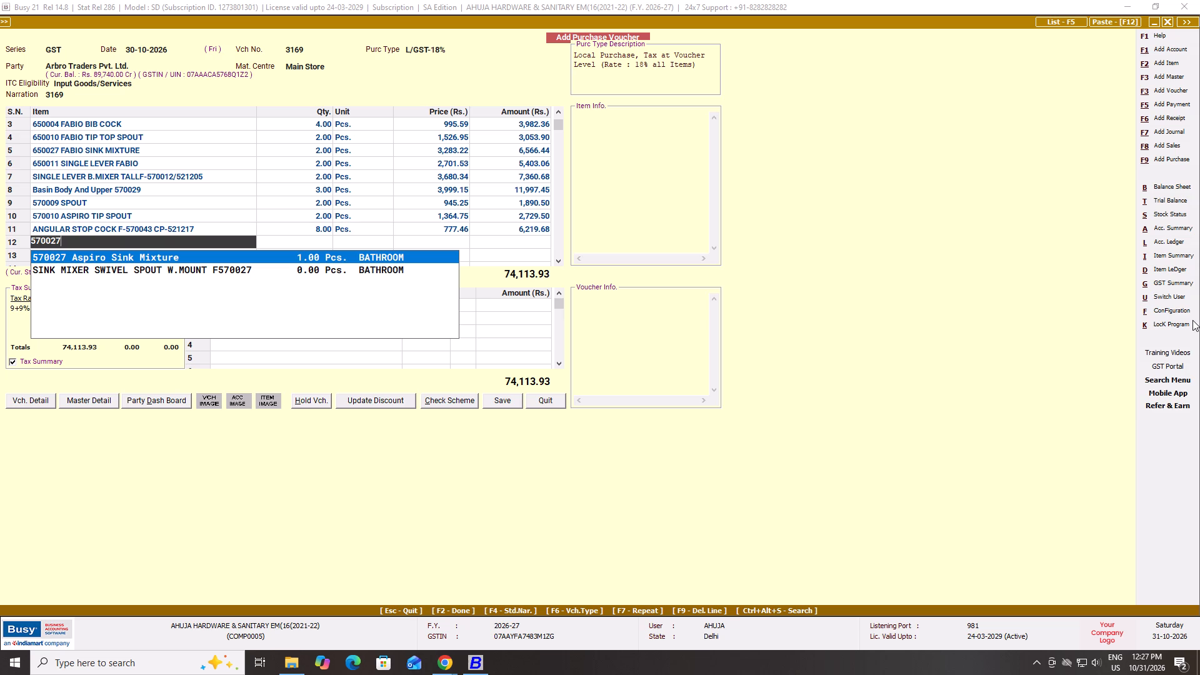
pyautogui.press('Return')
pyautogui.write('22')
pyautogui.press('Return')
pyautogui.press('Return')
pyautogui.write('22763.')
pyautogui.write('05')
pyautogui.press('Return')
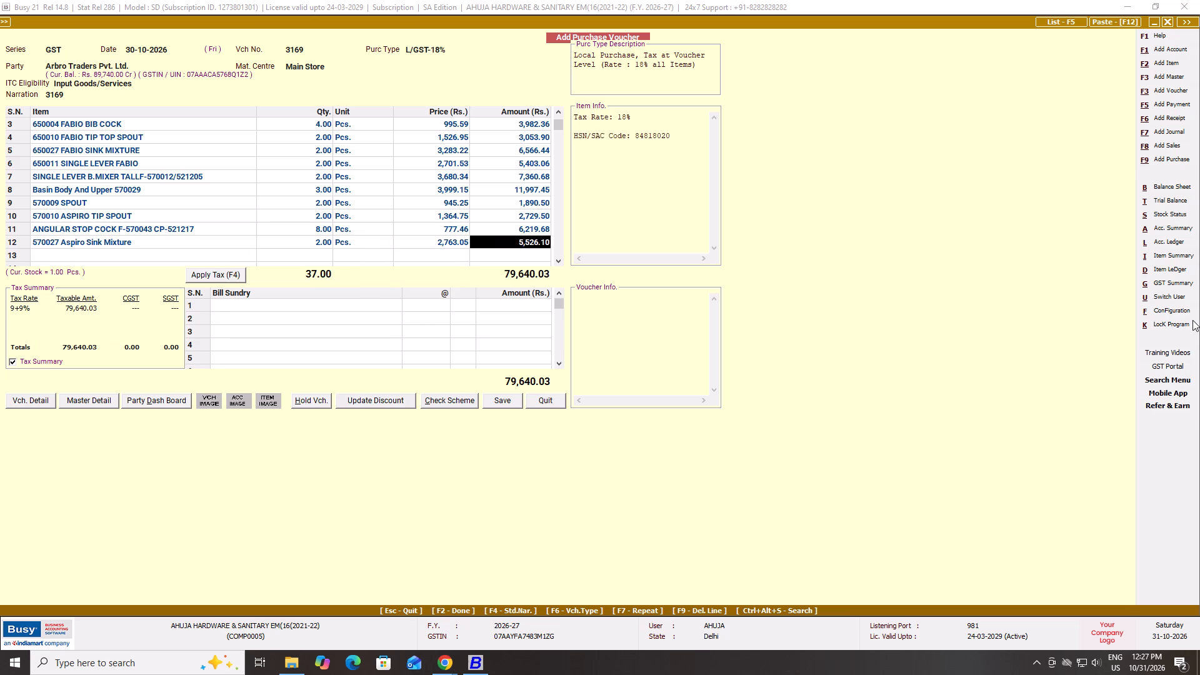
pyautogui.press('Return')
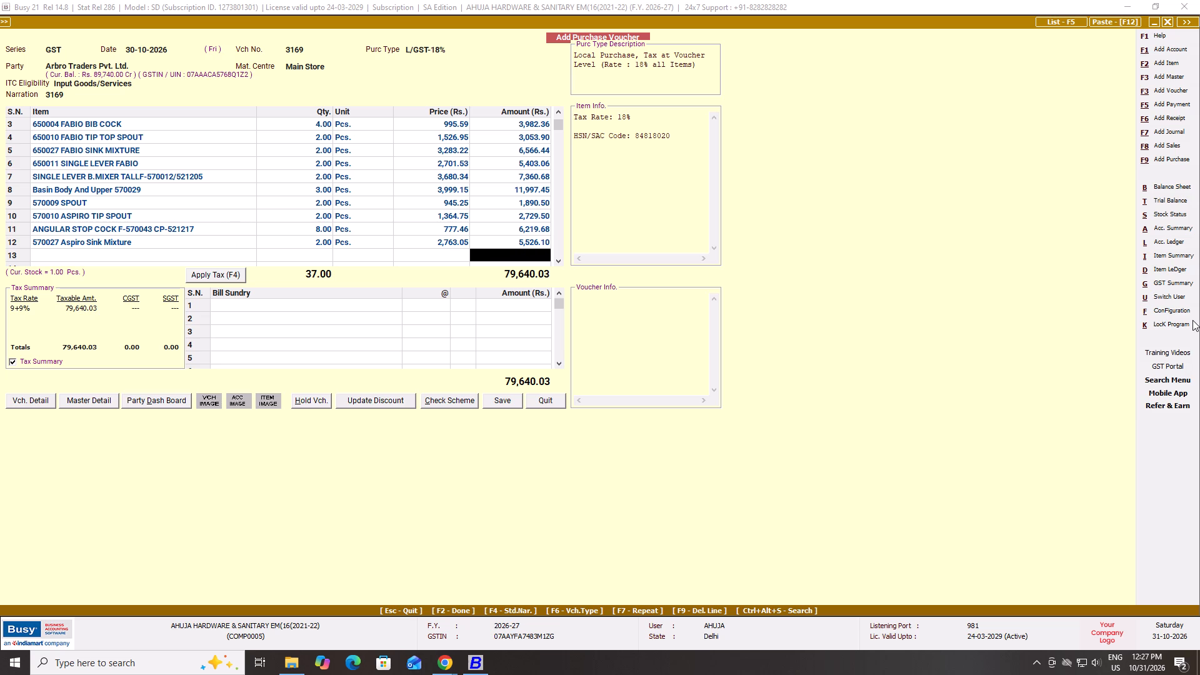
# Enter BIB COCK L.BODY WITH W.FLANGE F- 570006 as the thirteenth item with quantity 6.
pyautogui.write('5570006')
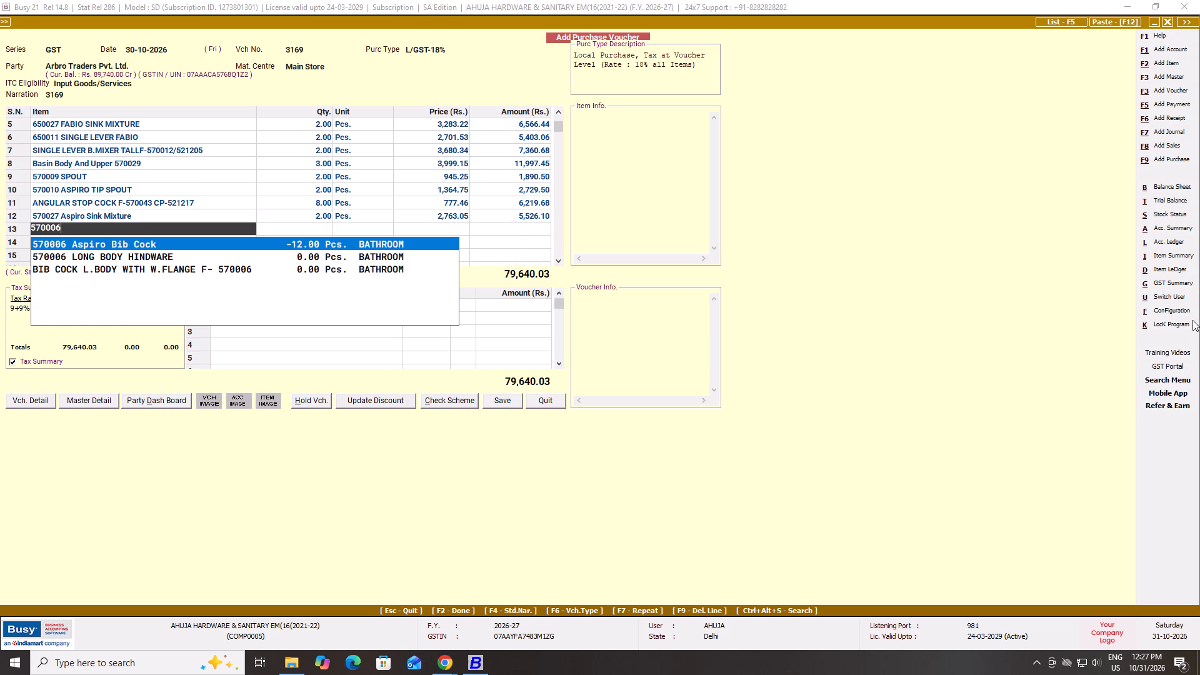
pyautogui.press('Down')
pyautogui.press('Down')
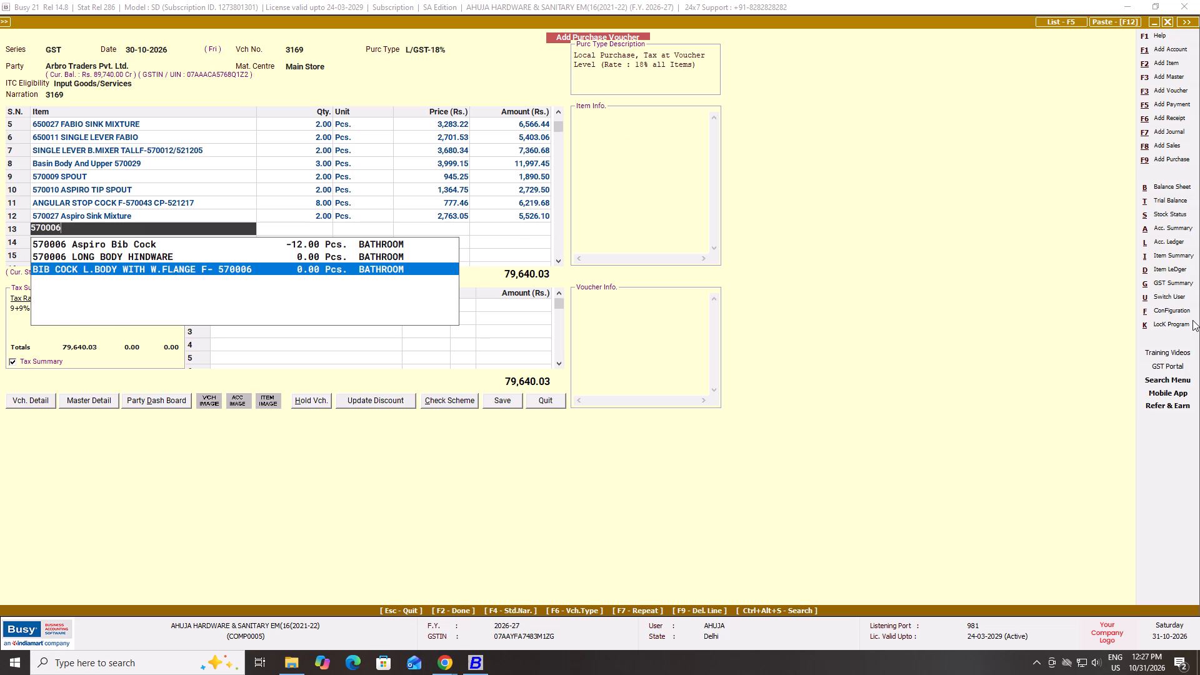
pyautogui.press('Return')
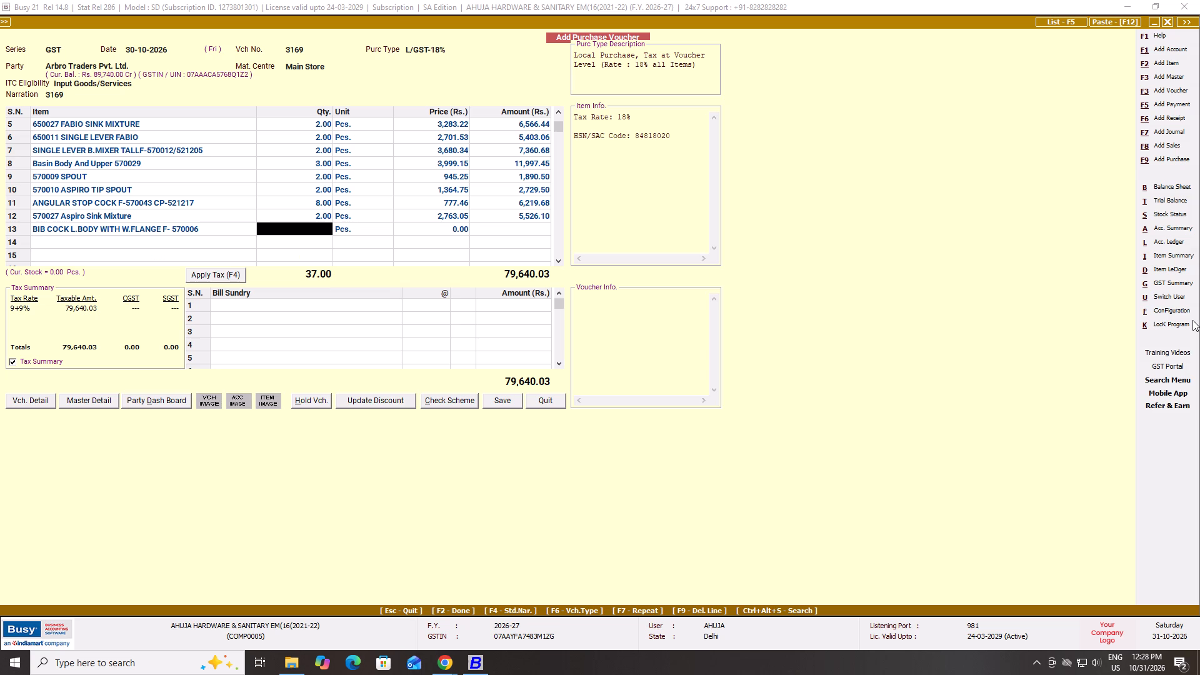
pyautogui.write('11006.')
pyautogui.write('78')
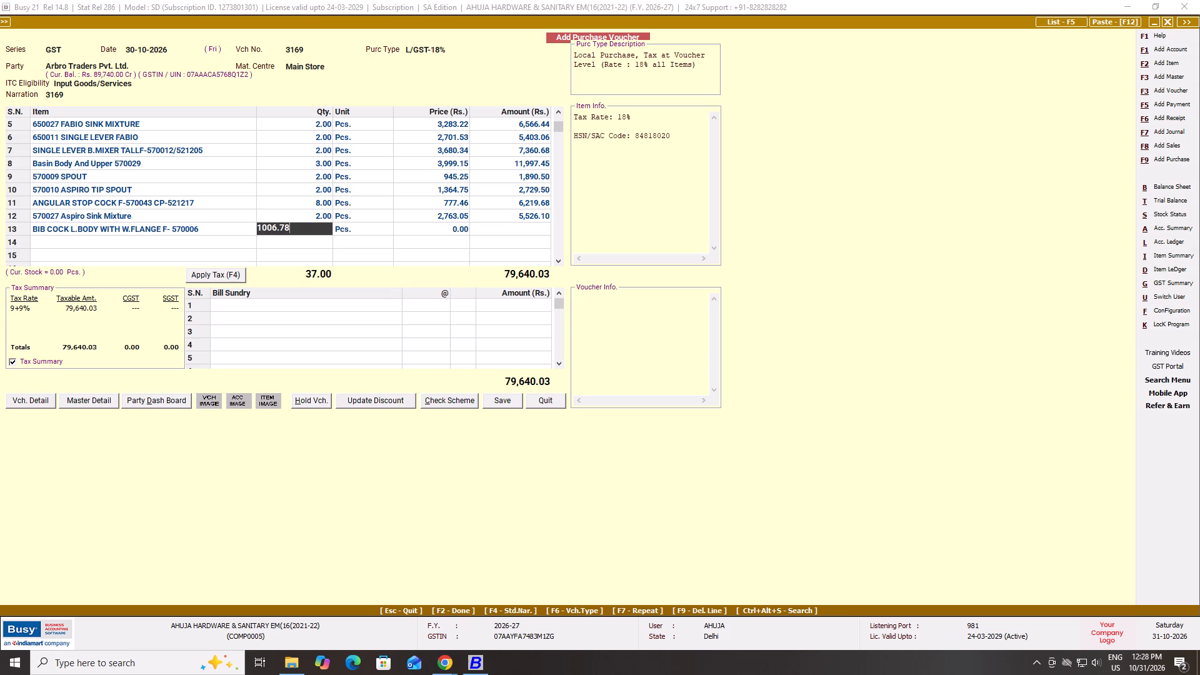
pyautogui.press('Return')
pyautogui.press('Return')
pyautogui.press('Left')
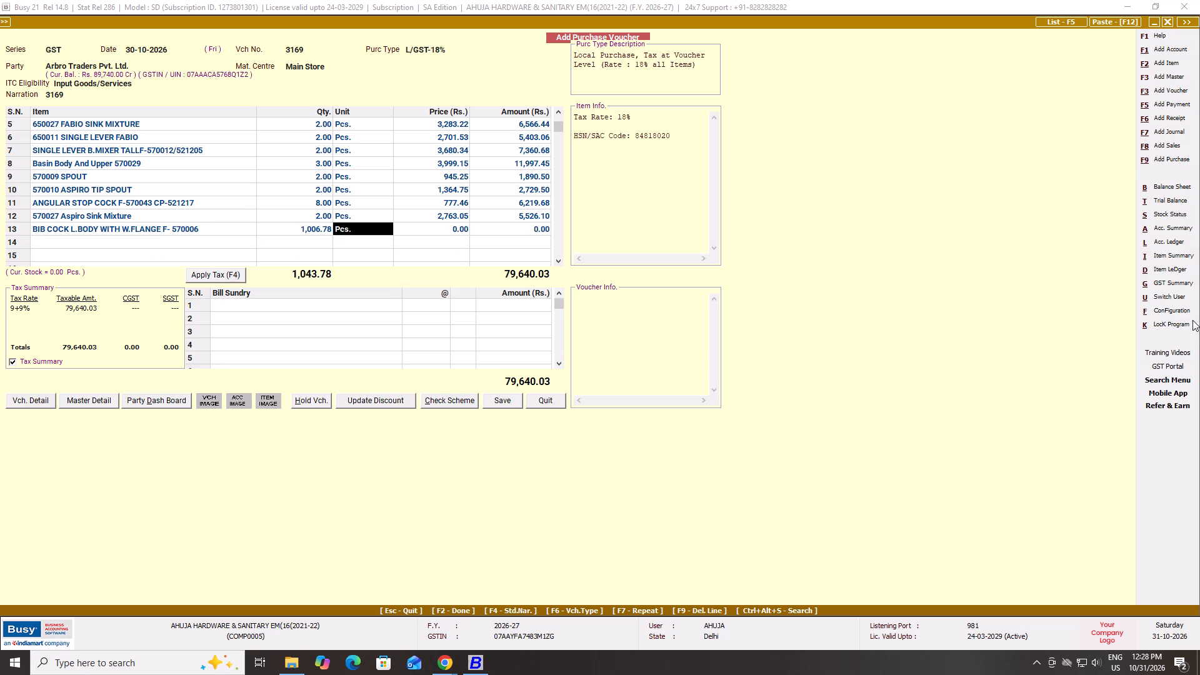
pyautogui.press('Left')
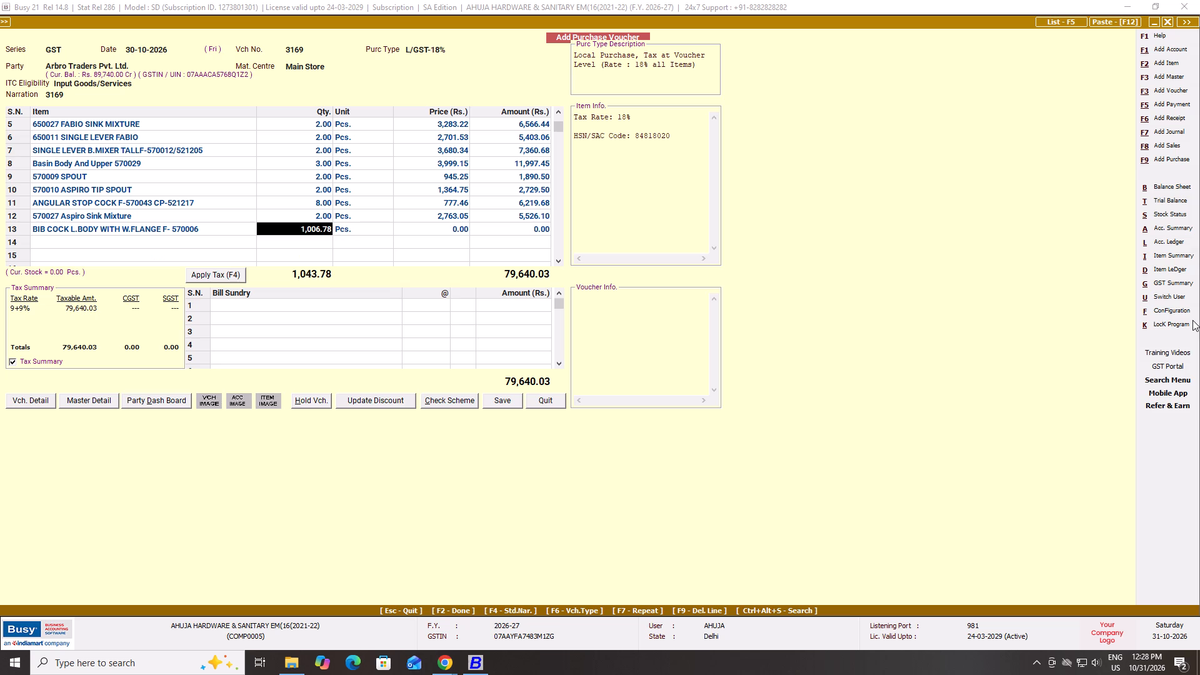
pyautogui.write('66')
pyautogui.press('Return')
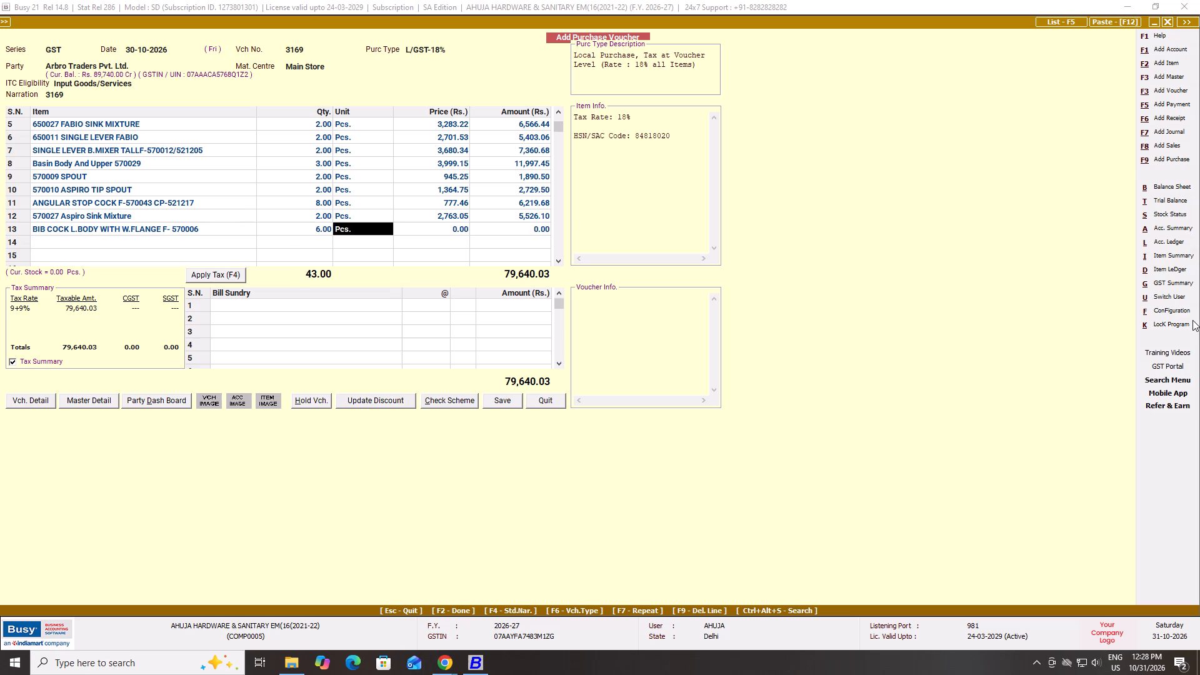
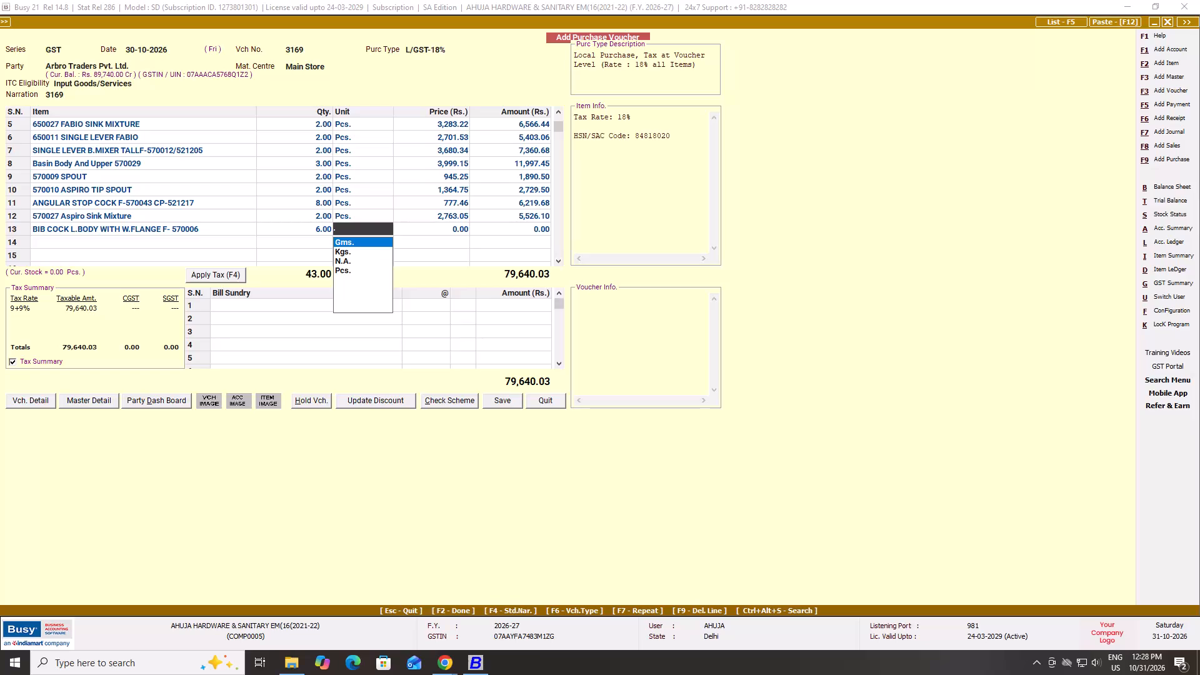
# Set the thirteenth item's unit to Pcs. and its price to 1,006.78.
pyautogui.press('BackSpace')
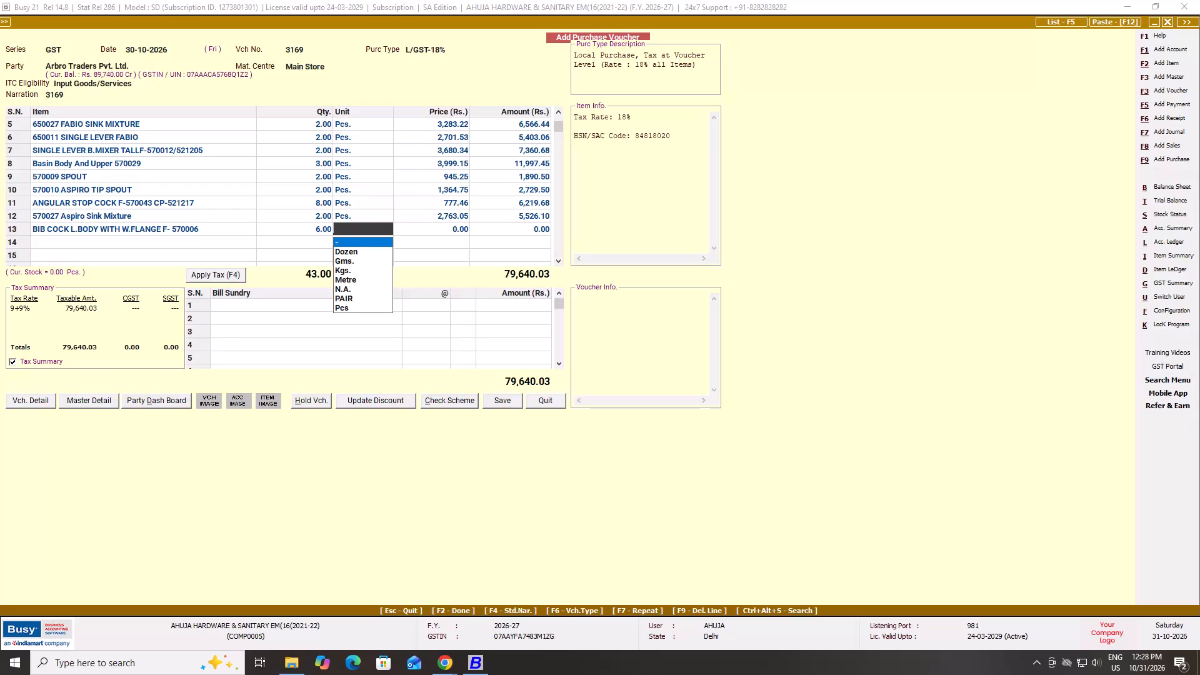
pyautogui.press('p')
pyautogui.press('Down')
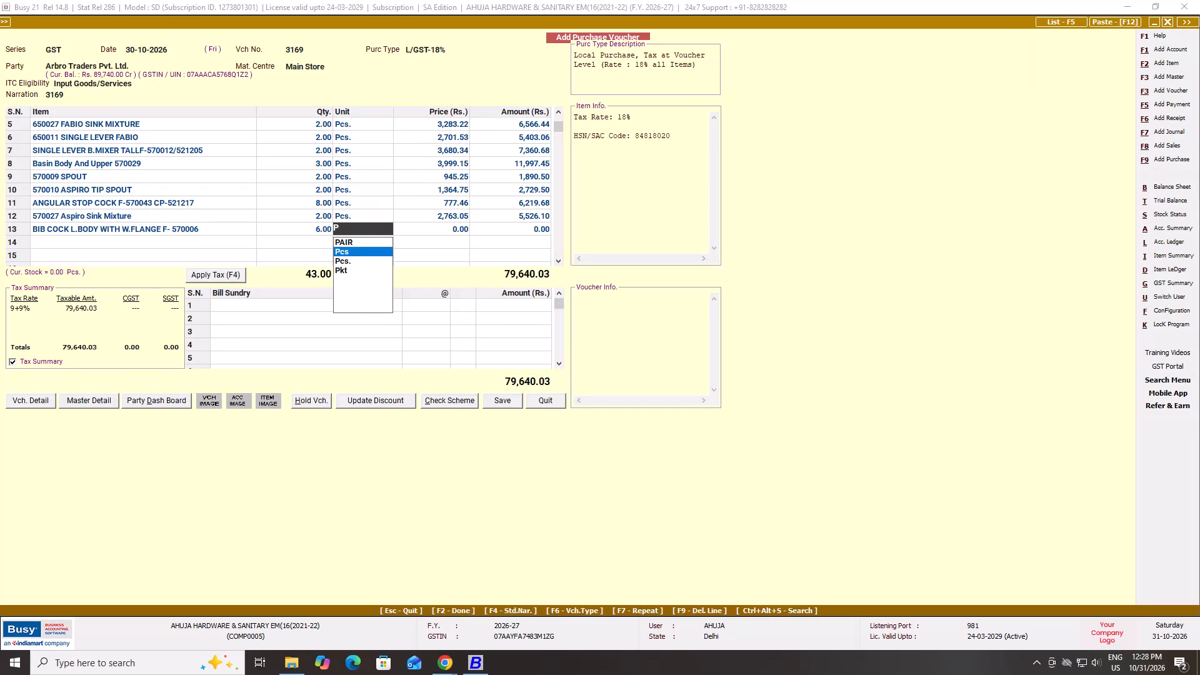
pyautogui.press('Down')
pyautogui.press('Up')
pyautogui.press('Return')
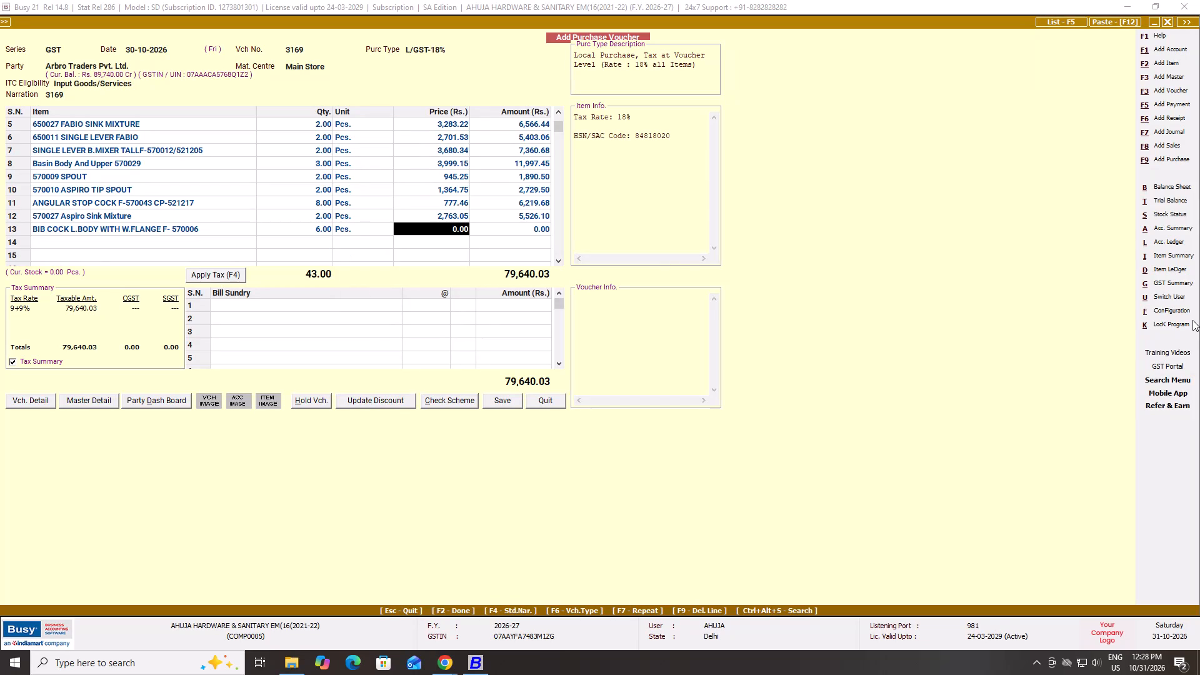
pyautogui.write('11006.78')
pyautogui.press('Return')
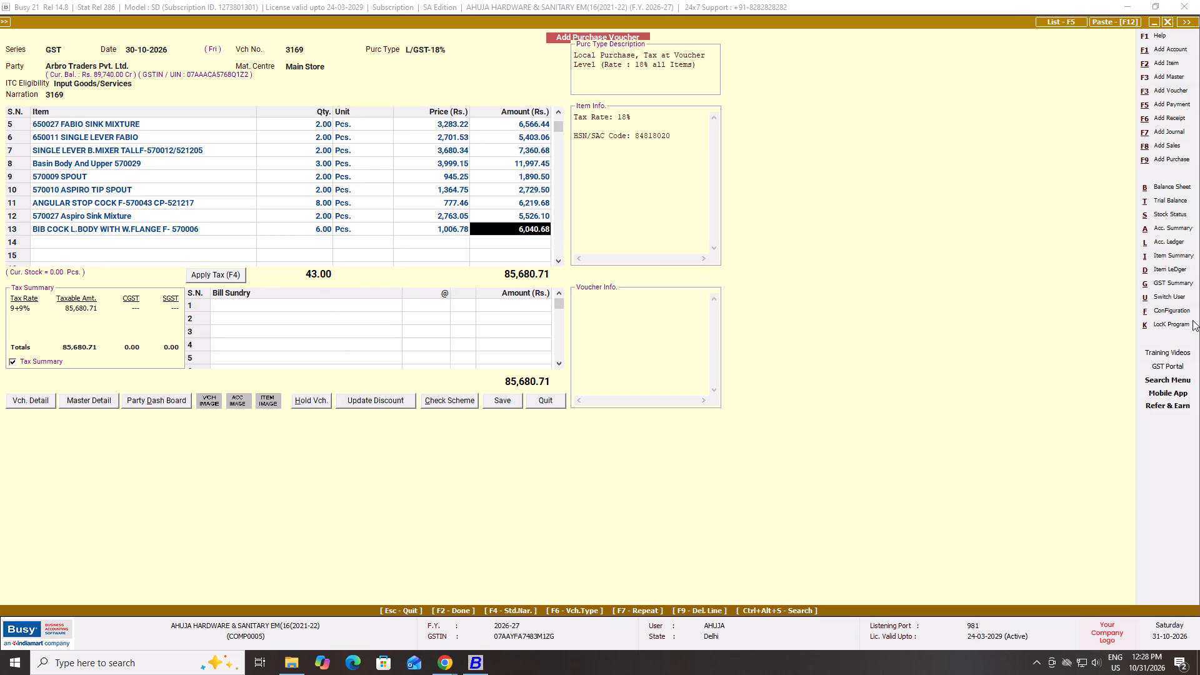
# Go back through the voucher to the first item line, PRIMA WD HINDWARE, and review the entered items, quantities and prices.
pyautogui.press('Left')
pyautogui.press('Left')
pyautogui.press('Left')
pyautogui.press('Left')
pyautogui.press('Left')
pyautogui.press('Up')
pyautogui.press('Up')
pyautogui.press('Up')
pyautogui.press('Up')
pyautogui.press('Up')
pyautogui.press('Up')
pyautogui.press('Up')
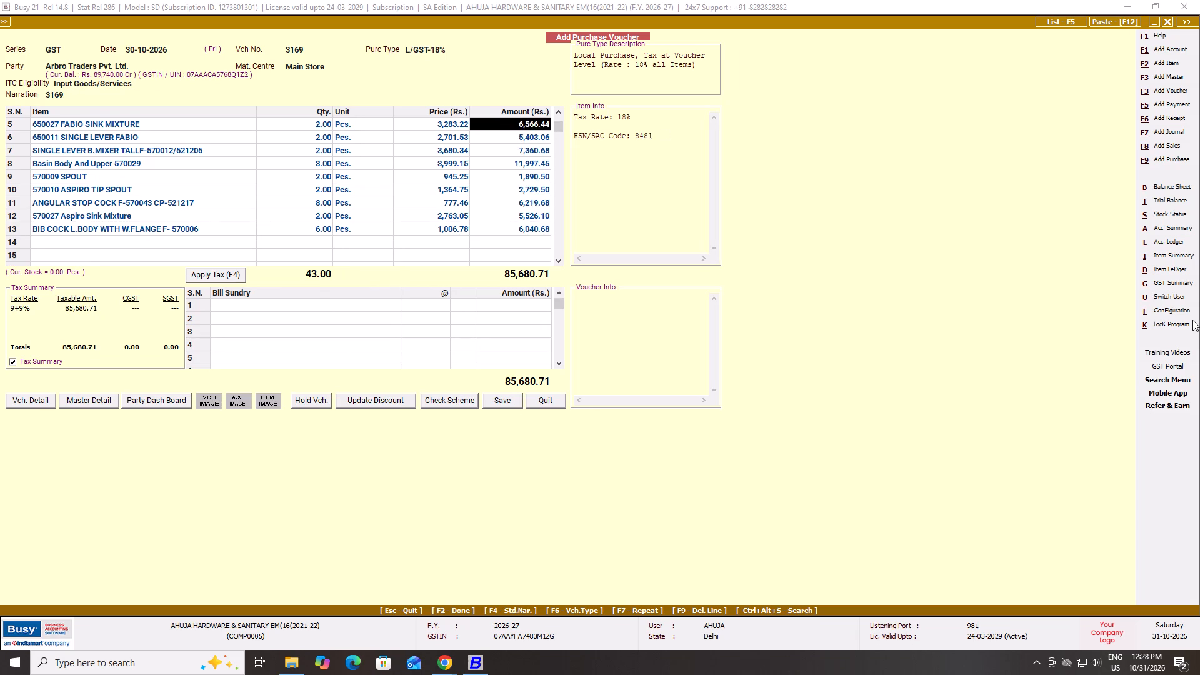
pyautogui.press('Up')
pyautogui.press('Up')
pyautogui.press('Up')
pyautogui.press('Up')
pyautogui.press('Up')
pyautogui.hotkey('shift', 'Tab')
pyautogui.press('Up')
pyautogui.hotkey('shift', 'Tab')
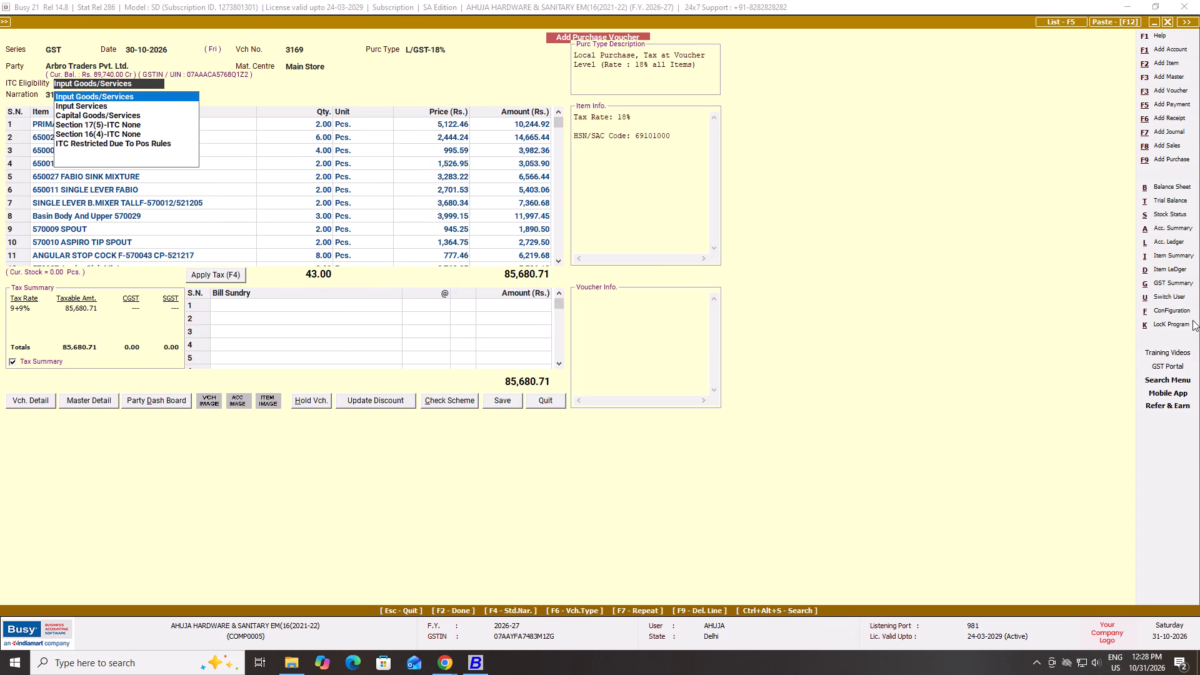
pyautogui.press('Return')
pyautogui.press('Tab')
pyautogui.press('Return')
pyautogui.press('Tab')
pyautogui.press('Left')
pyautogui.press('Left')
pyautogui.press('Left')
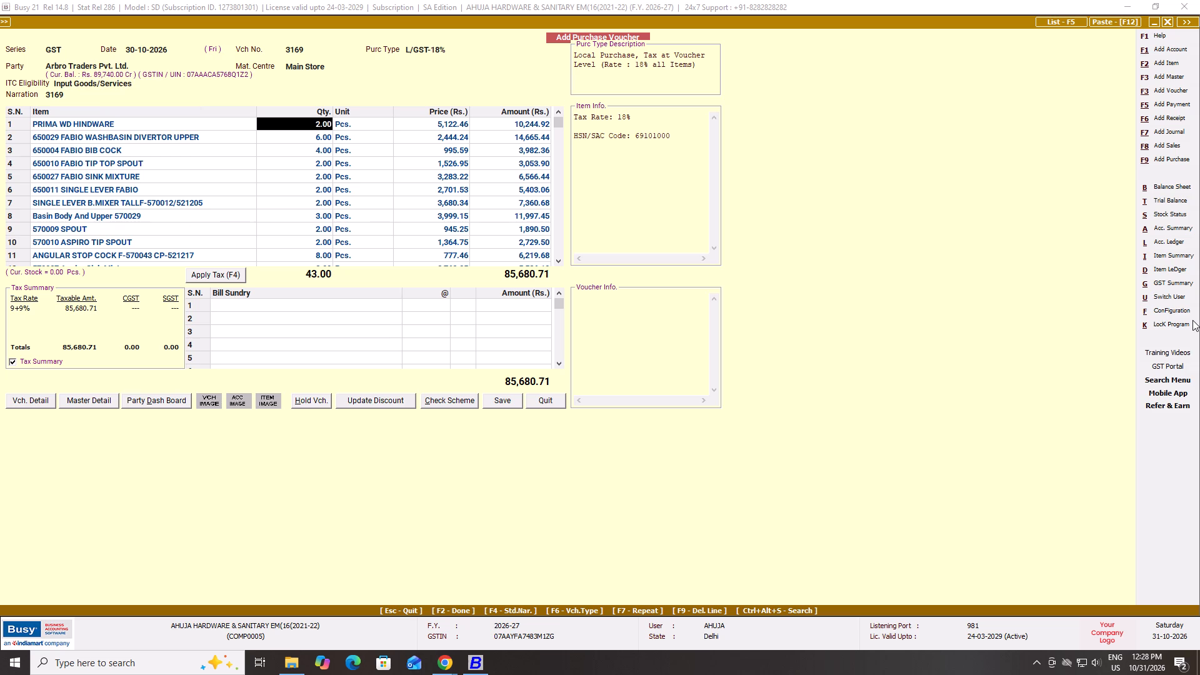
pyautogui.press('Left')
pyautogui.press('Left')
pyautogui.press('Right')
pyautogui.press('Left')
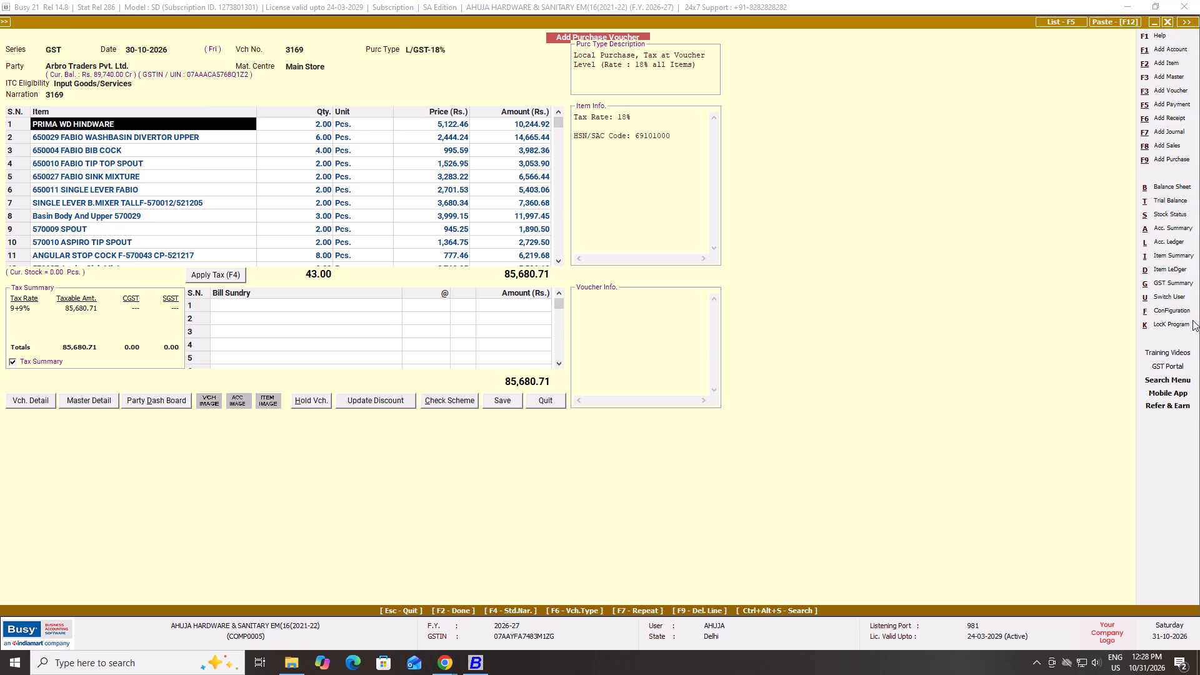
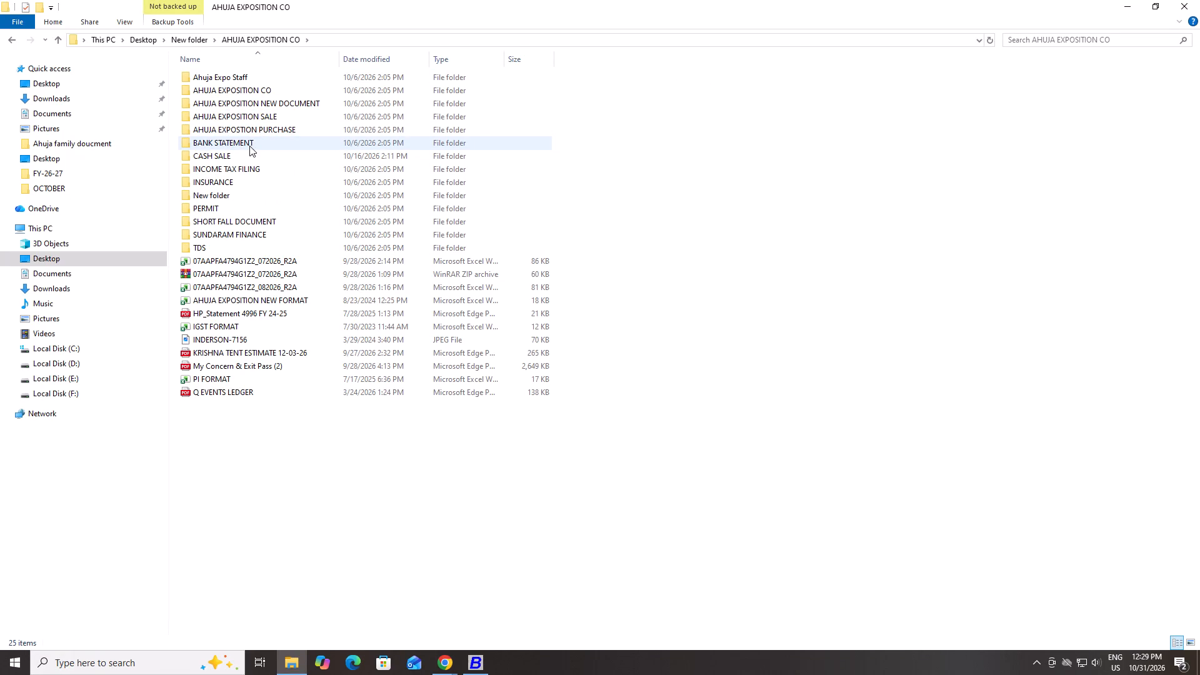
# Open the AHUJA EXPO. LEDGER 26-27 workbook from the FY-26-27 folder inside AHUJA EXPOSITION SALE.
pyautogui.doubleClick(256, 116)
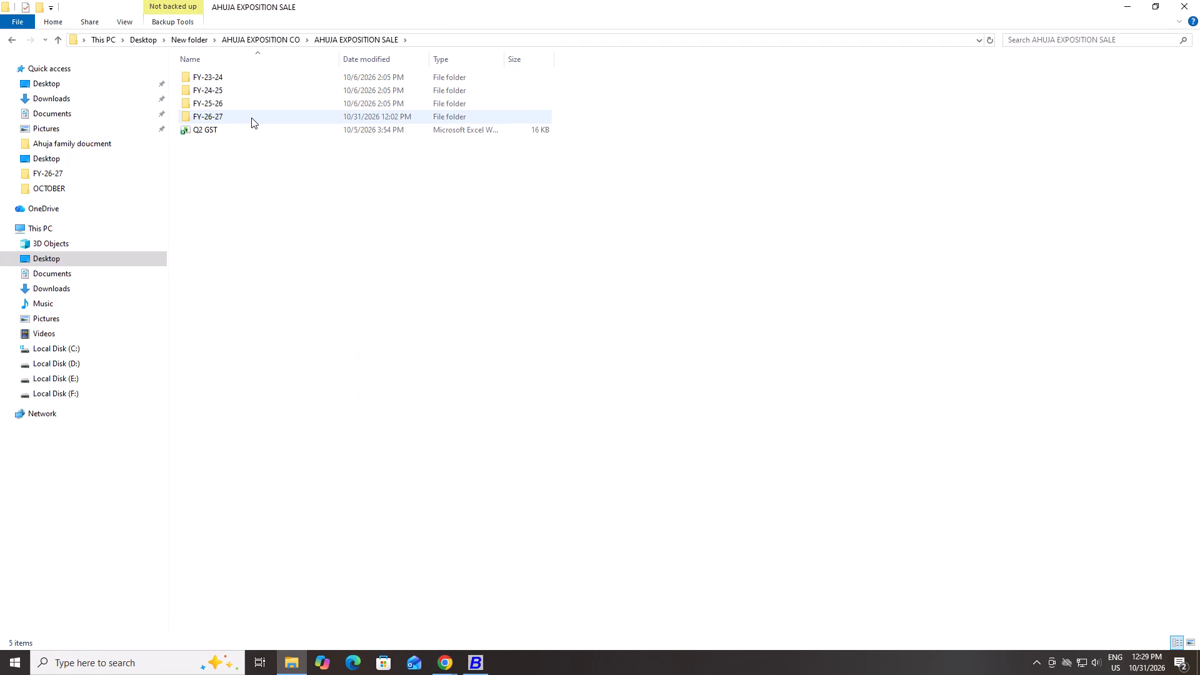
pyautogui.doubleClick(251, 117)
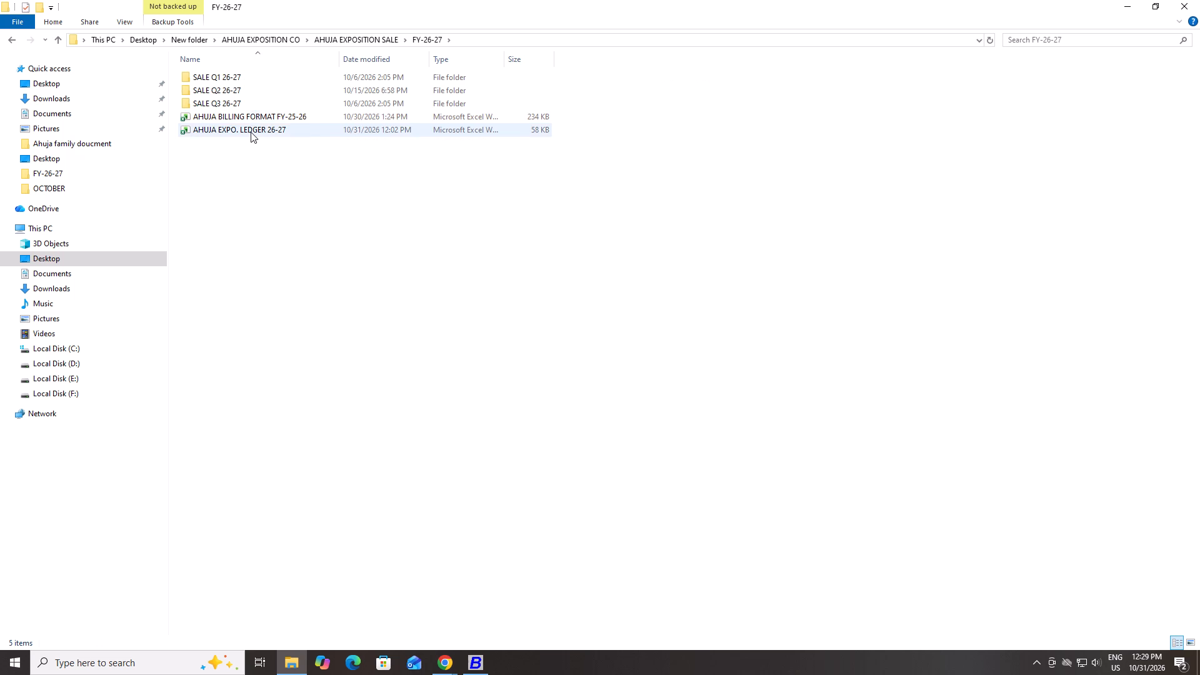
pyautogui.doubleClick(251, 132)
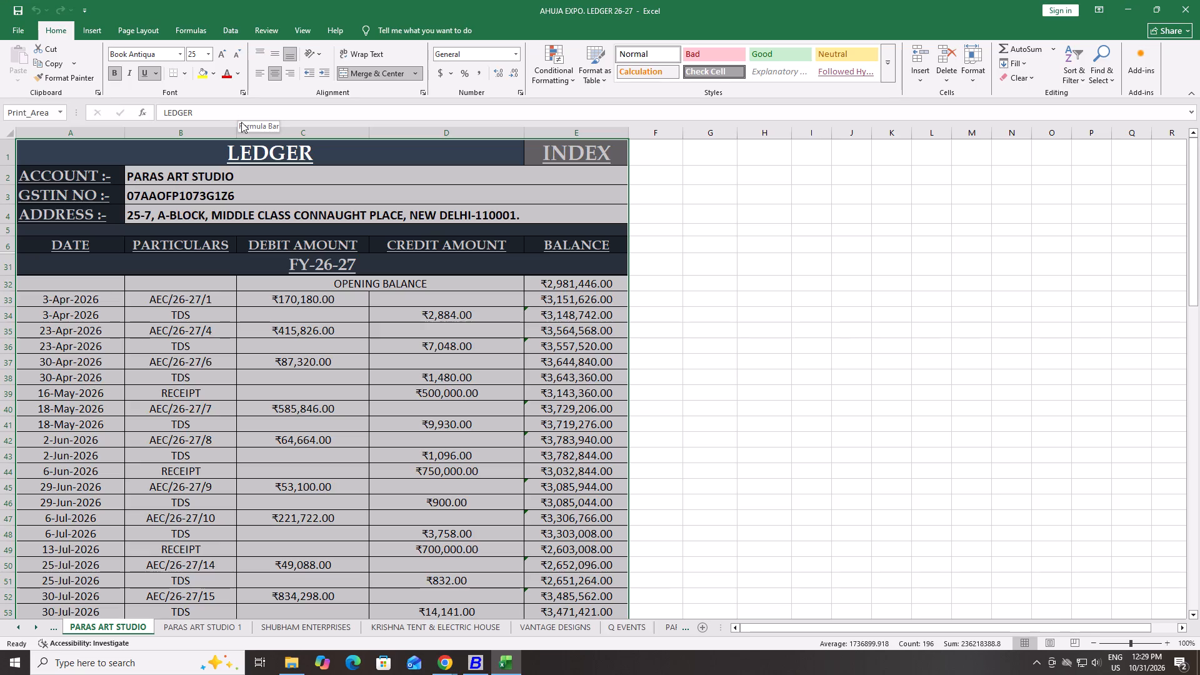
# Switch from the ledger workbook back to the FY-26-27 folder window.
pyautogui.hotkey('alt', 'Tab')
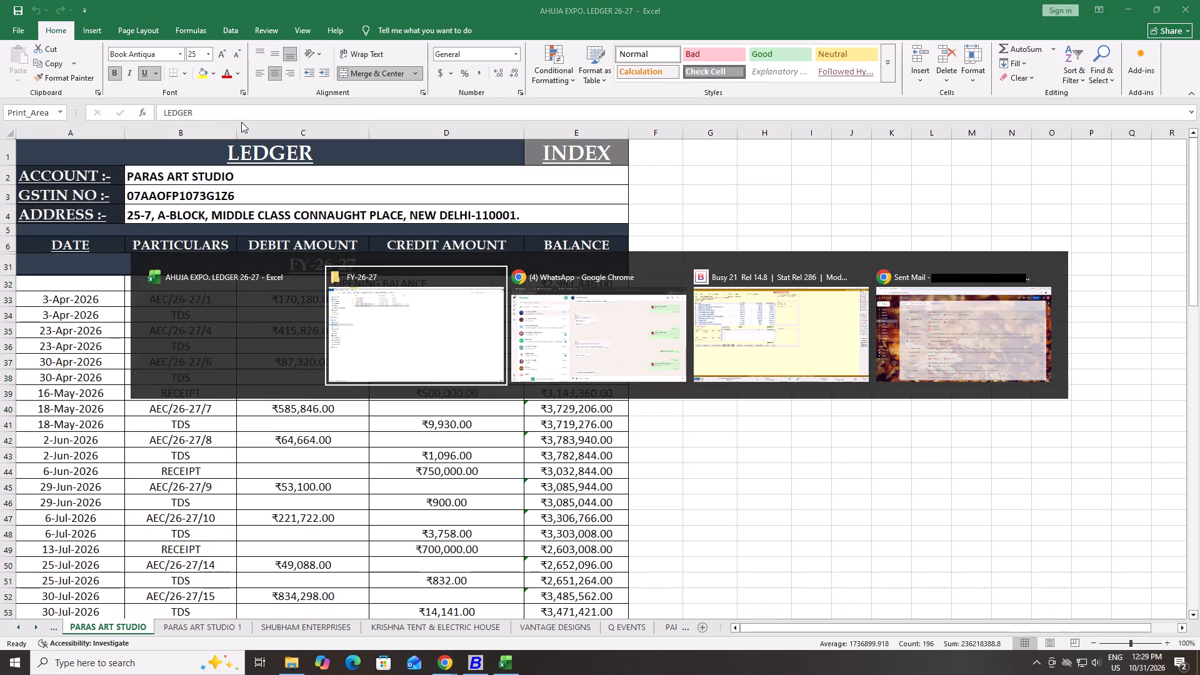